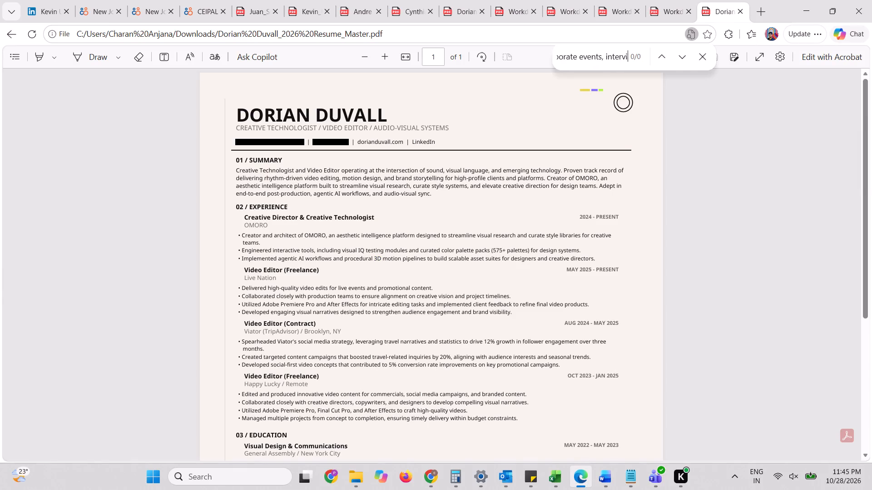
Clear the old phrase about corporate events and search the resume for the copied text ending in "and venue spaces.".
key("BackSpace")
key("BackSpace")
key("BackSpace")
key("BackSpace")
key("BackSpace")
key("BackSpace")
key("BackSpace")
key("BackSpace")
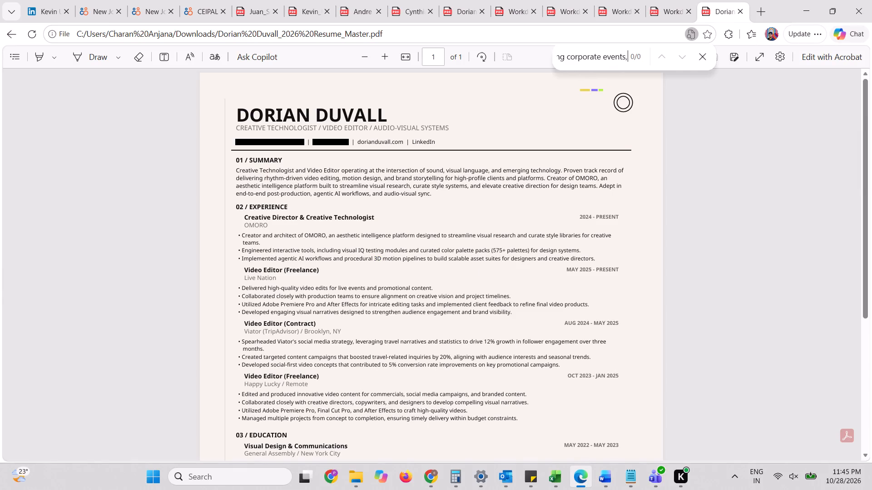
key("BackSpace")
key("BackSpace")
key("BackSpace")
key("BackSpace")
key("BackSpace")
key("BackSpace")
key("BackSpace")
key("BackSpace")
key("BackSpace")
key("BackSpace")
key("BackSpace")
key("BackSpace")
key("BackSpace")
key("BackSpace")
key("BackSpace")
key("BackSpace")
key("BackSpace")
key("BackSpace")
key("BackSpace")
key("BackSpace")
key("BackSpace")
key("BackSpace")
key("BackSpace")
key("BackSpace")
key("BackSpace")
key("BackSpace")
key("BackSpace")
key("BackSpace")
key("BackSpace")
key("BackSpace")
key("BackSpace")
key("BackSpace")
key("BackSpace")
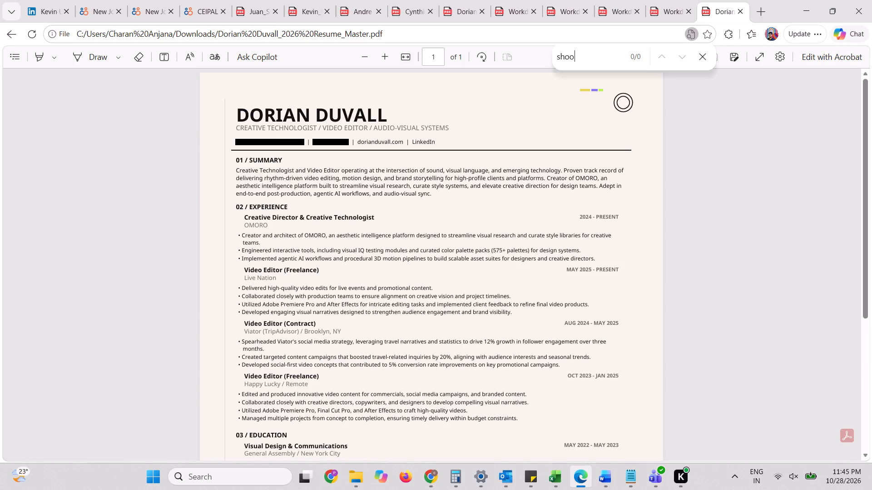
key("ctrl+v")
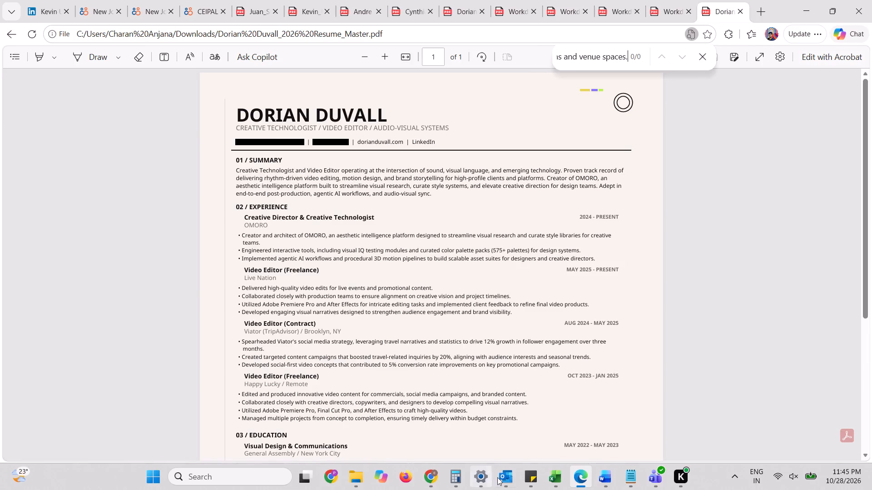
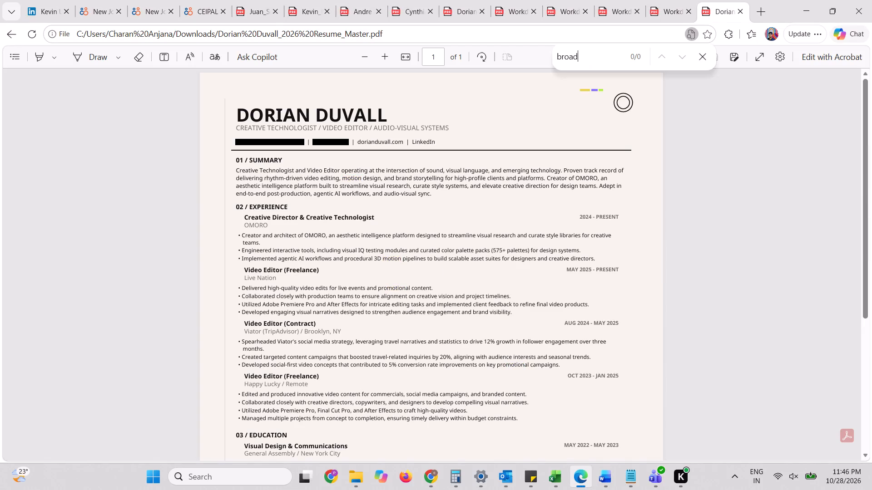
Shorten the resume search term to "b".
key("BackSpace")
key("BackSpace")
key("BackSpace")
key("BackSpace")
Copy the candidate's full name from the heading of the resume.
left_click(240, 113)
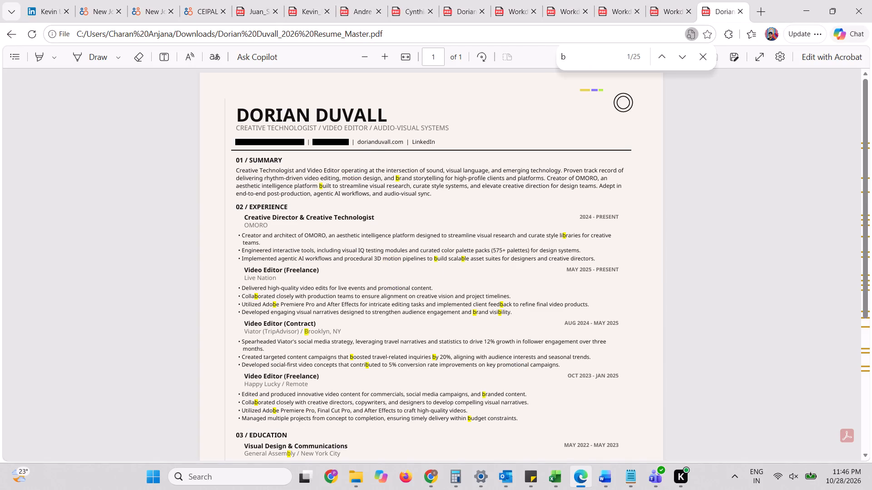
left_click_drag(381, 115, 230, 112)
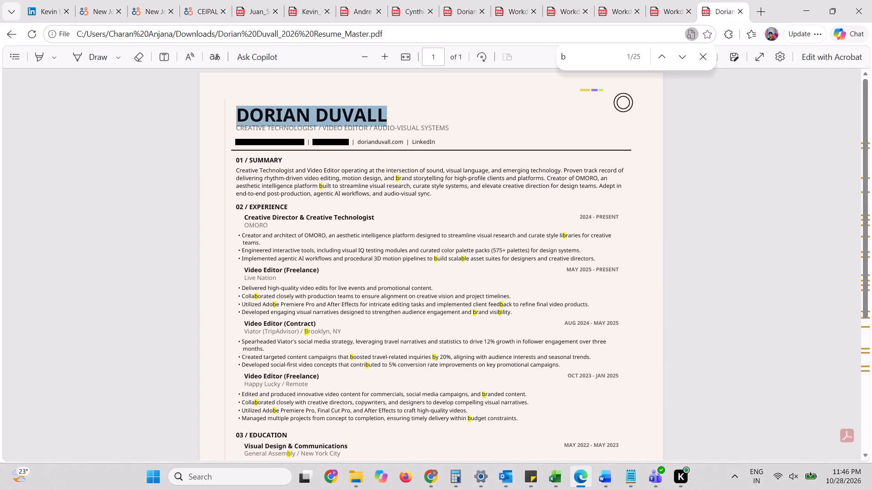
key("ctrl+c")
key("ctrl+c")
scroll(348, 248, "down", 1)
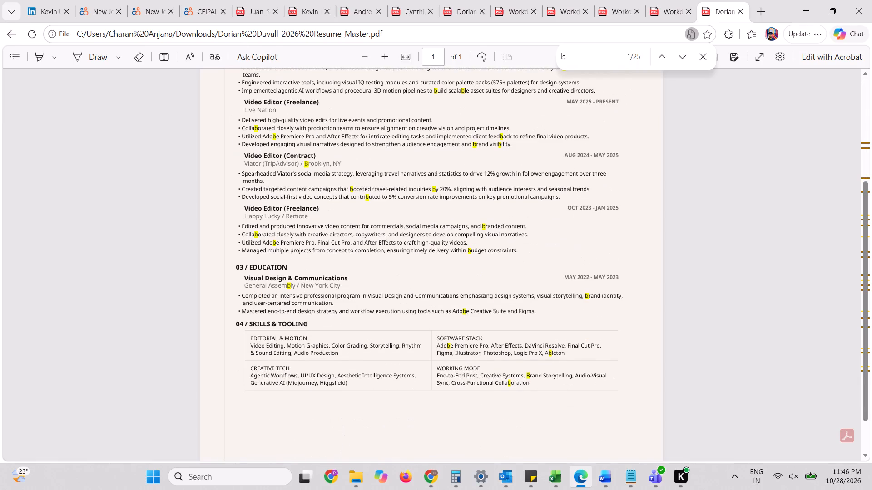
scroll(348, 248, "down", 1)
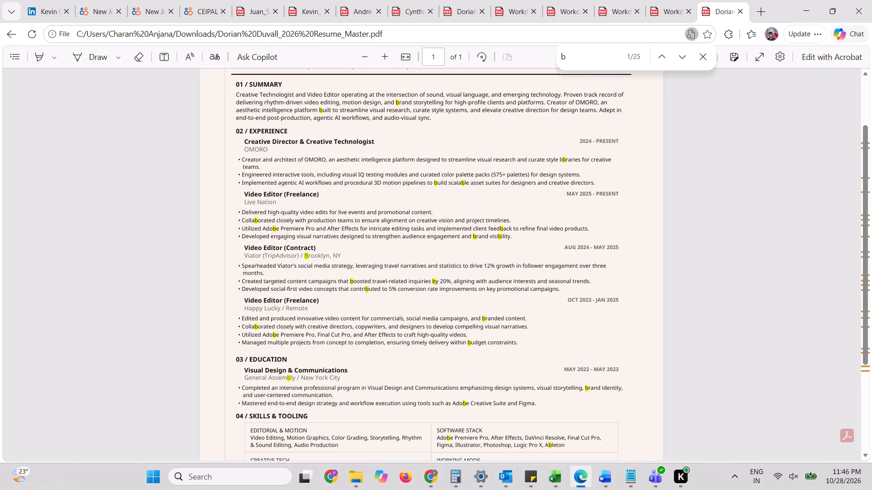
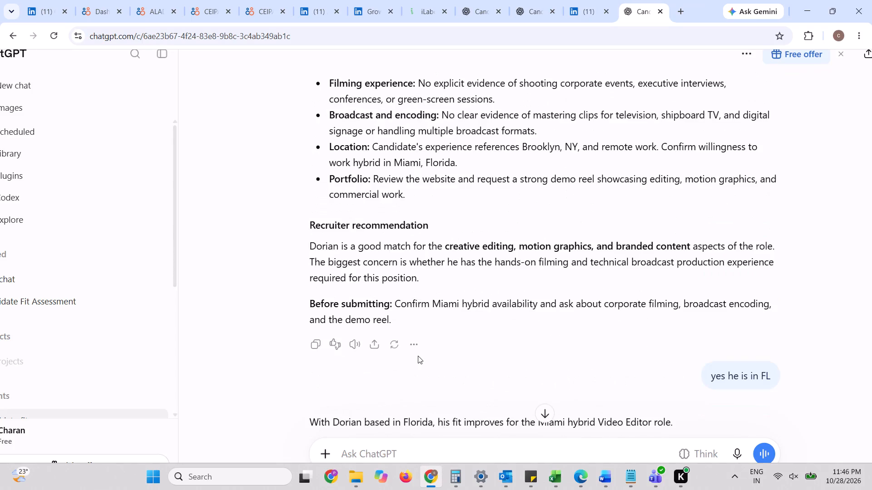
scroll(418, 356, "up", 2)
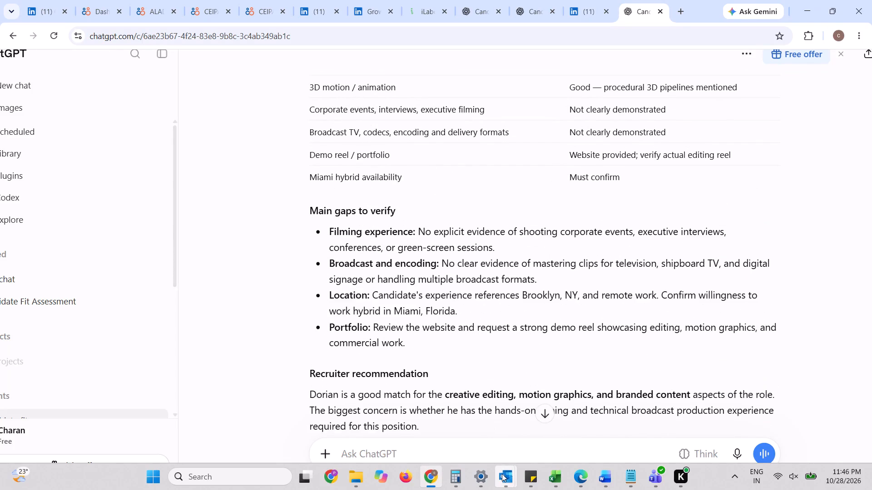
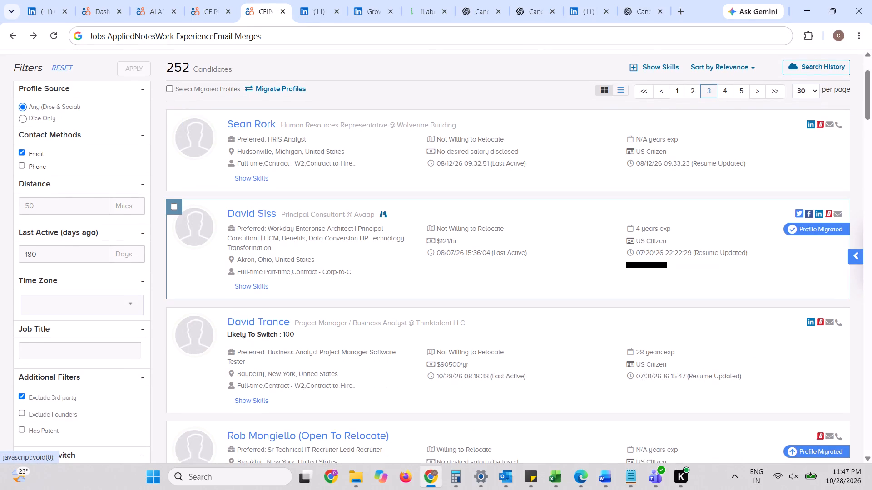
Look through the candidate profiles on page 3 of the search results.
scroll(394, 230, "down", 3)
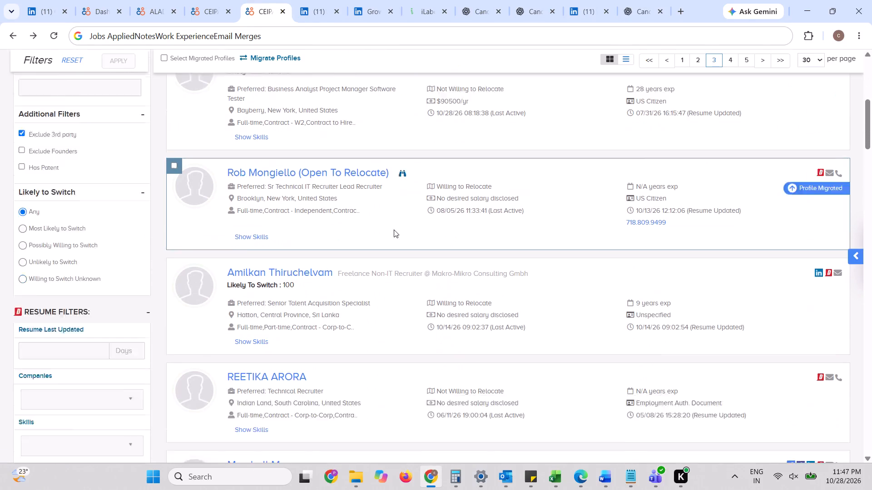
scroll(394, 230, "down", 3)
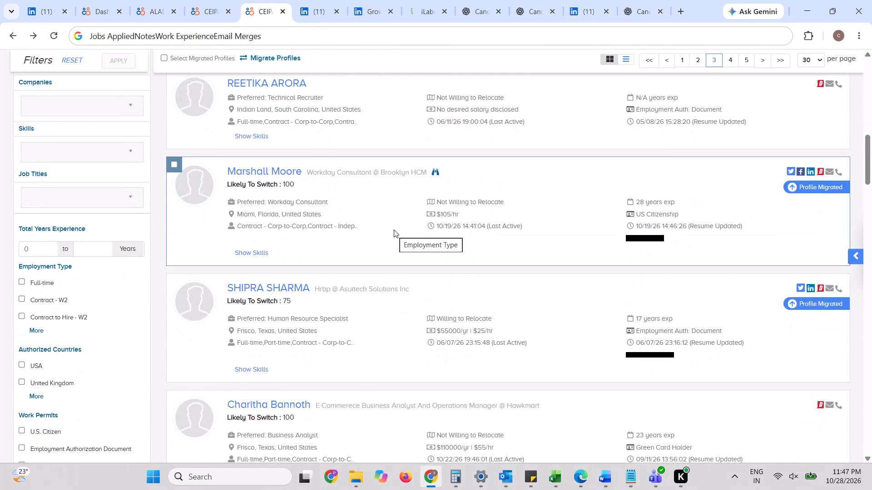
scroll(394, 230, "down", 5)
Switch to the ChatGPT conversation with the video editor candidate's fit assessment and its main gaps to verify.
left_click(632, 0)
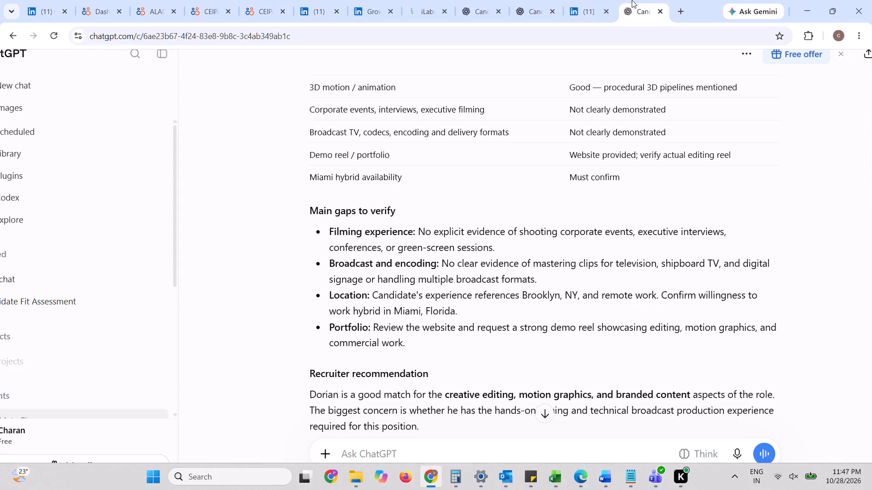
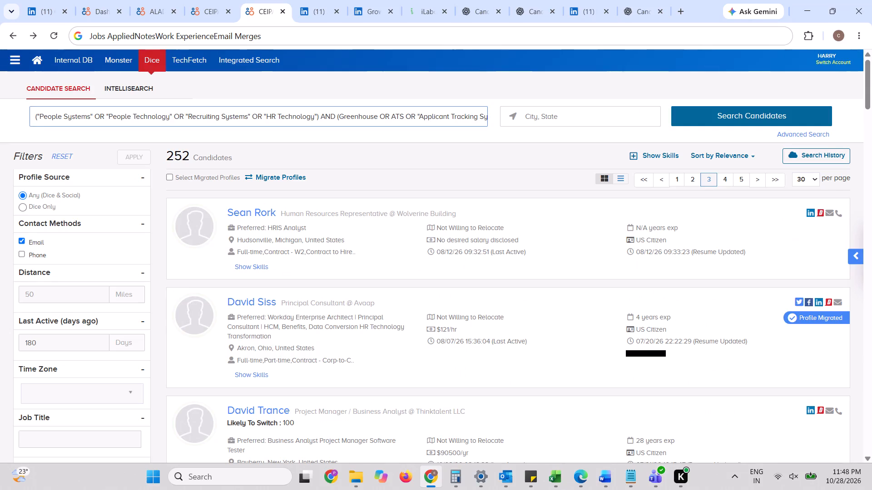
Replace the Dice candidate search query with the copied video producer Boolean string covering Premiere, After Effects or Motion Graphics, and Photoshop or Adobe Creative Suite.
key("ctrl+a")
key("ctrl+v")
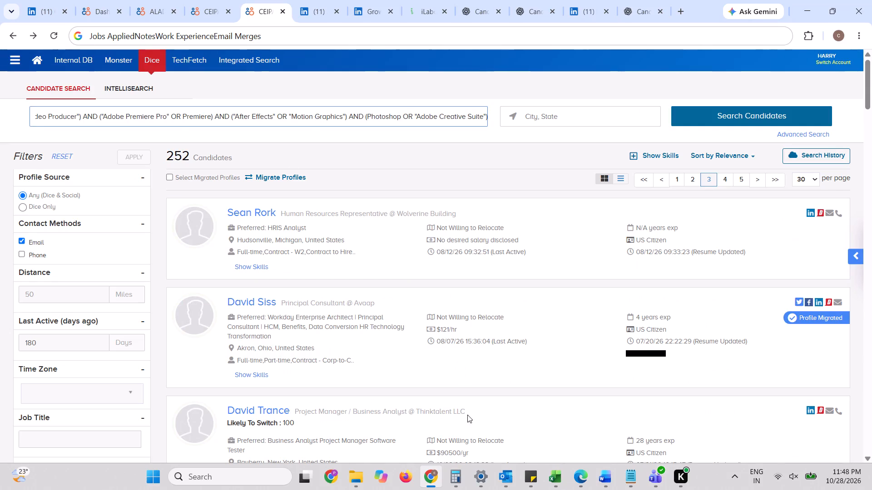
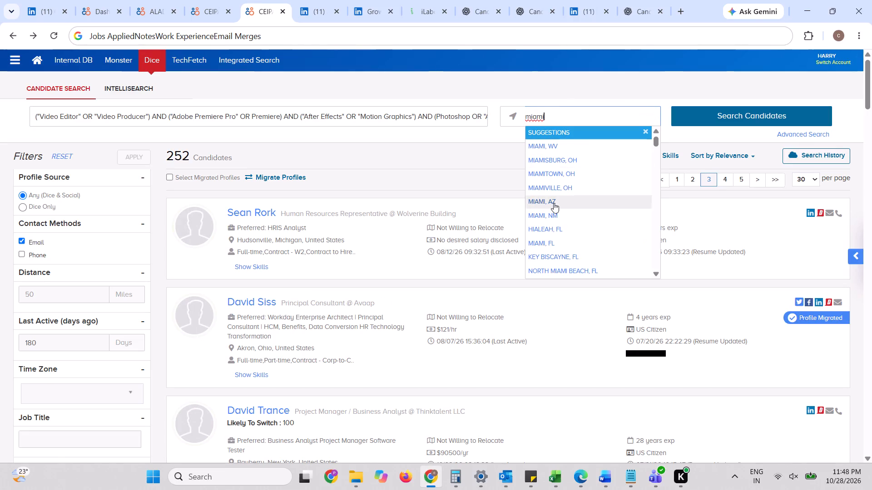
Set the candidate search location to MIAMI, FL and run the Dice search with the video editor query.
left_click(545, 242)
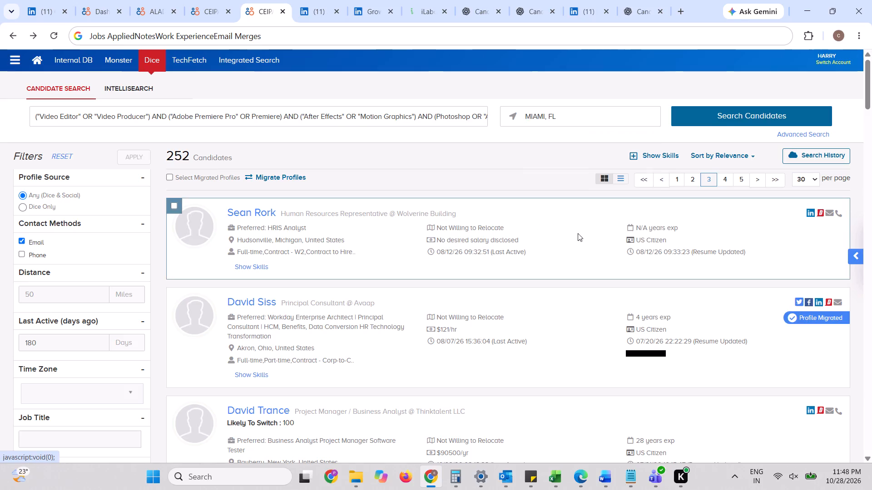
left_click(724, 120)
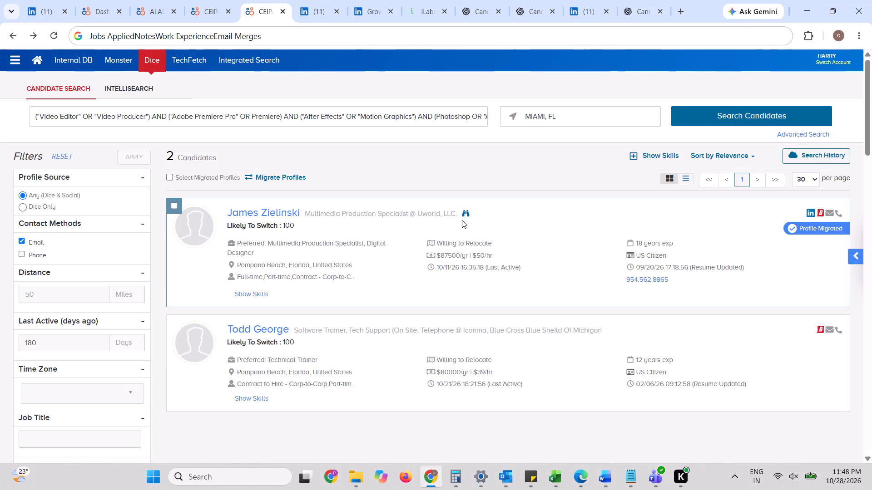
Open the quick view of the Multimedia Production Specialist from Pompano Beach and copy the full name from the resume heading.
left_click(463, 211)
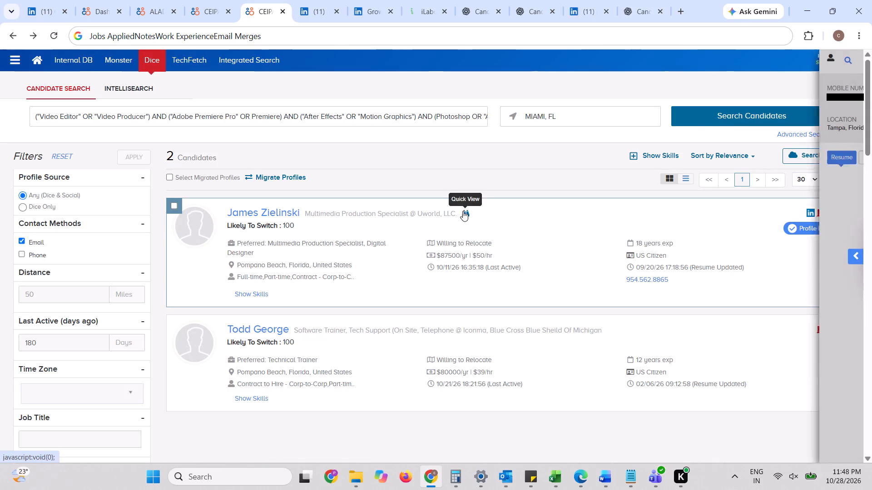
scroll(378, 235, "down", 1)
left_click(558, 302)
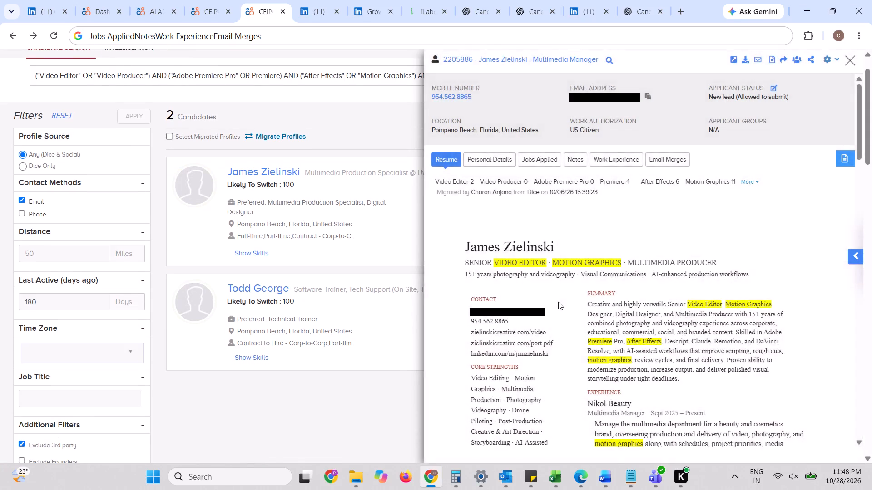
left_click_drag(467, 244, 555, 246)
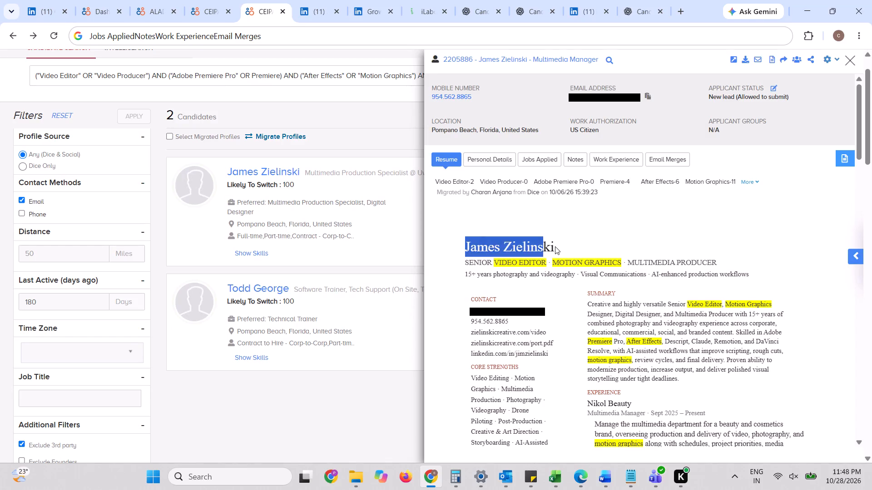
left_click_drag(555, 246, 551, 245)
key("shift+Right")
key("ctrl+c")
key("ctrl+c")
Switch to LinkedIn and search for the copied name of the multimedia candidate.
left_click(340, 0)
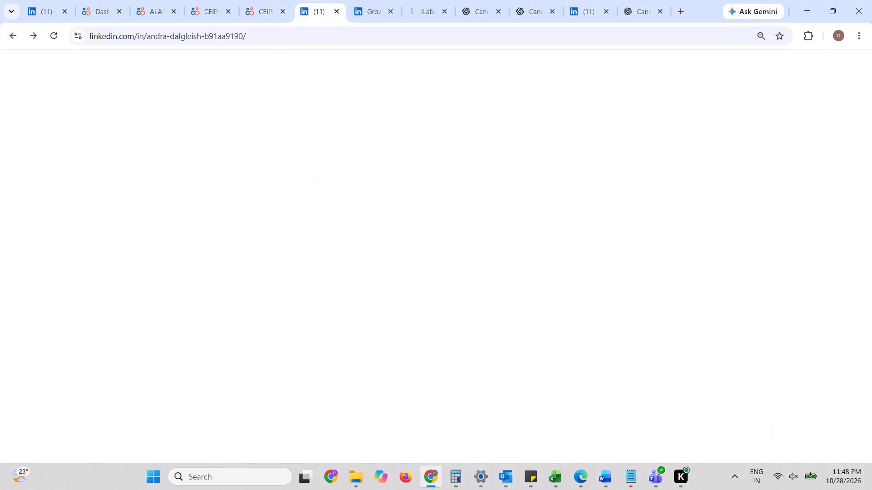
left_click(239, 64)
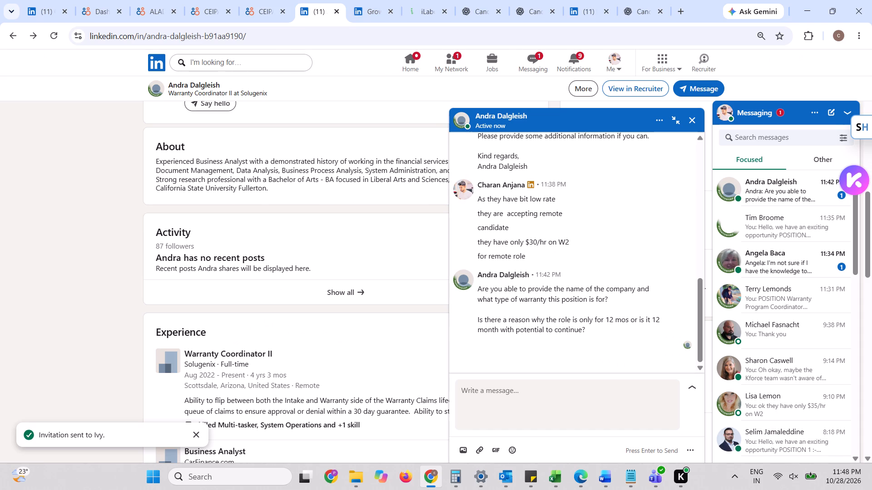
key("ctrl+v")
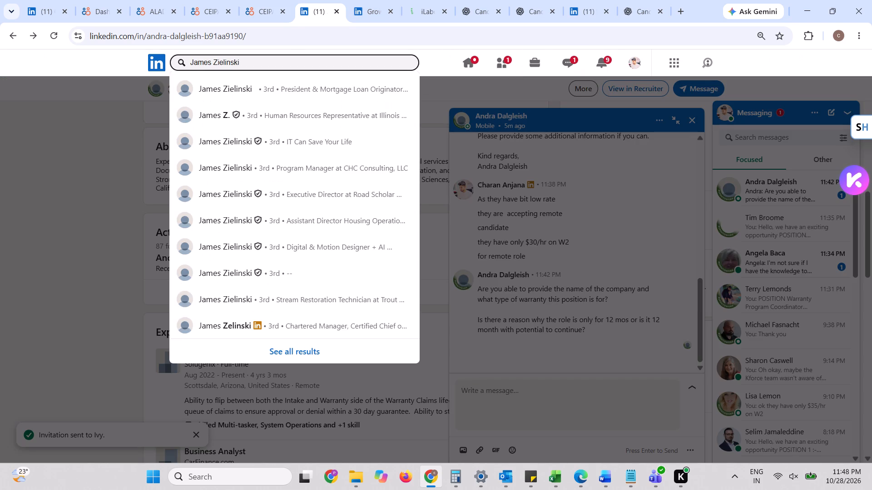
key("Return")
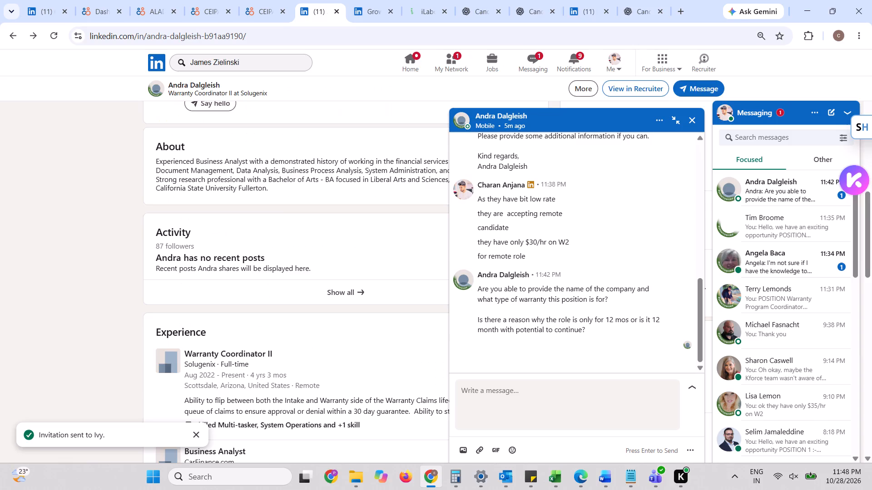
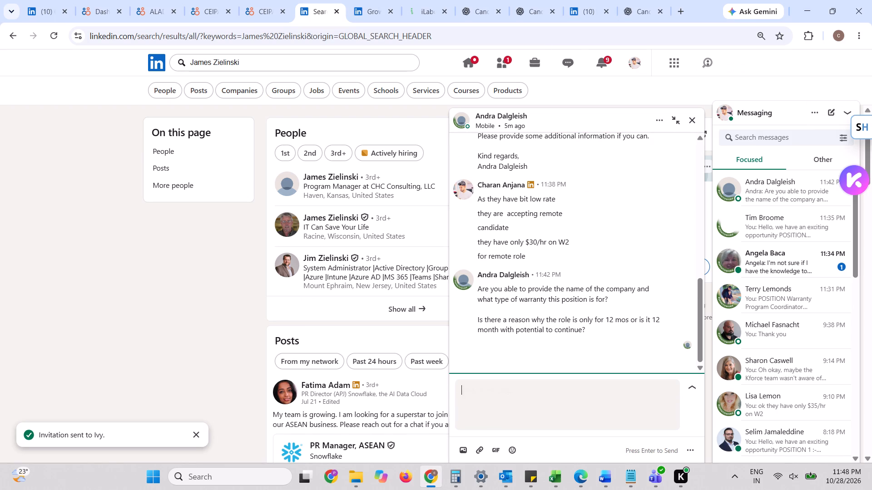
Reply to the candidate's question about the role's duration in the open chat with "currently they mention only 12 month".
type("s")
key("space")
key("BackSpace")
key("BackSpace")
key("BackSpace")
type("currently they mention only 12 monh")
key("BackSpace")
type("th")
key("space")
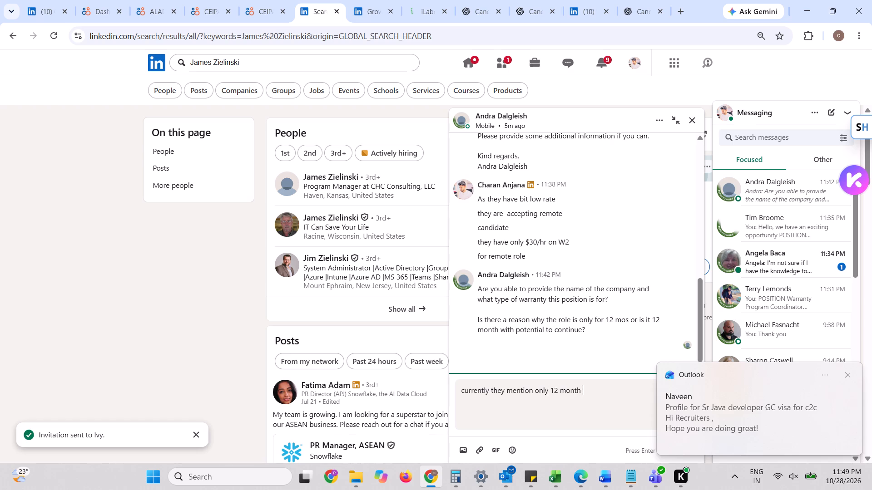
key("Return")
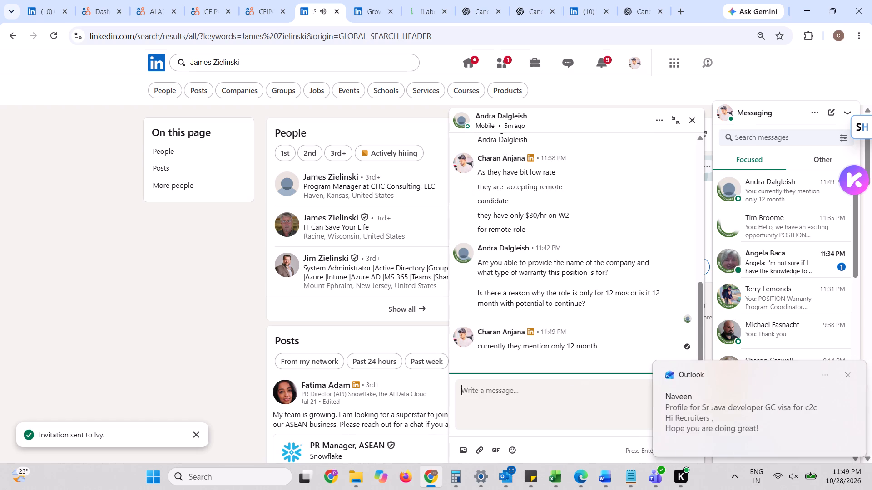
Answer the candidate's company question in the same chat with "Kforce is the vendor end customer is confidential".
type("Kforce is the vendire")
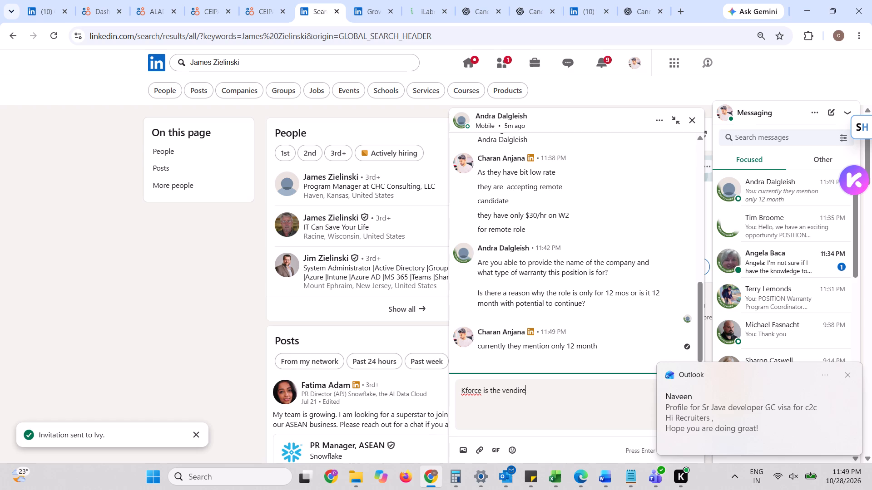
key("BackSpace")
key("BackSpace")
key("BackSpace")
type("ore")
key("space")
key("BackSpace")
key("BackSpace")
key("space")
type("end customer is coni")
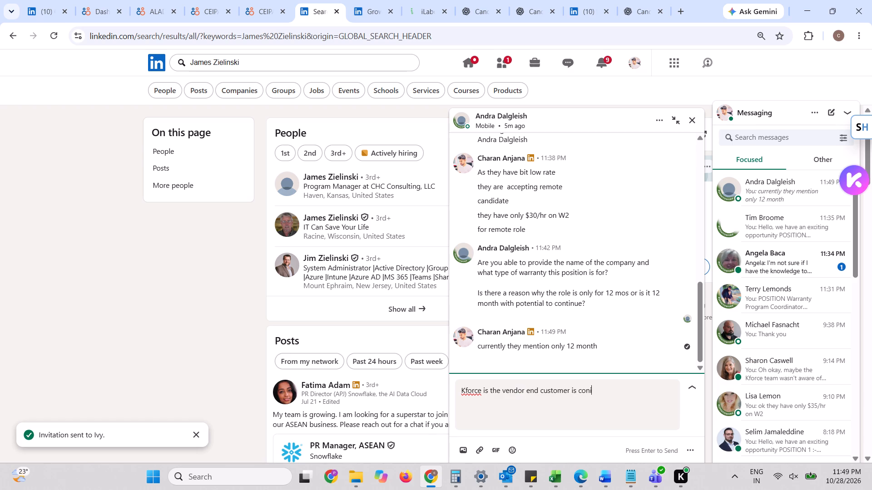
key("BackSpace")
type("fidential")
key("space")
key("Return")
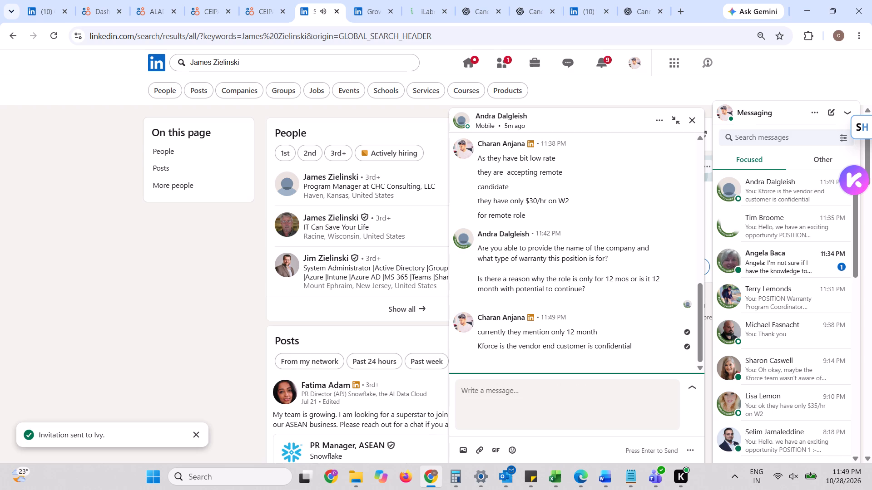
Go to My Network, close the open chat, and open the profile of the data analyst who sent the pending connection invitation.
left_click(504, 69)
left_click(692, 122)
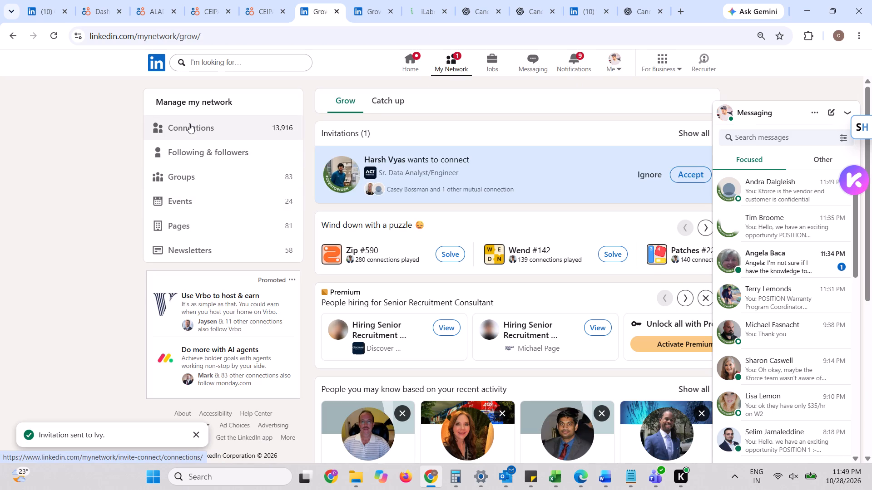
left_click(340, 178)
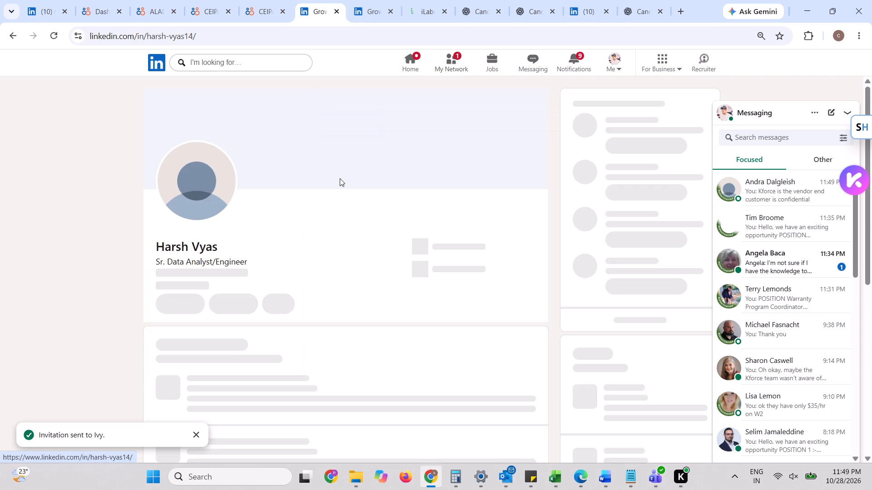
Accept the pending connection invitation from the Sr. Data Analyst/Engineer on the open profile.
left_click(172, 318)
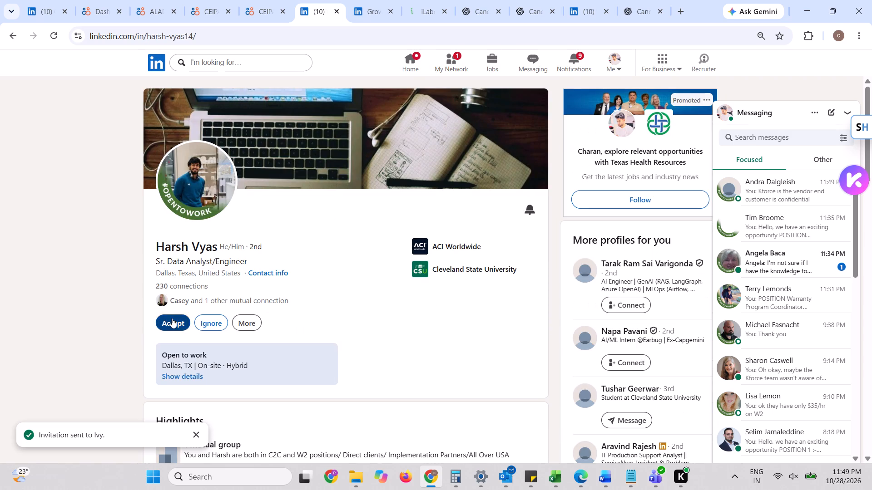
Return to My Network and open the full list of connections.
left_click(446, 61)
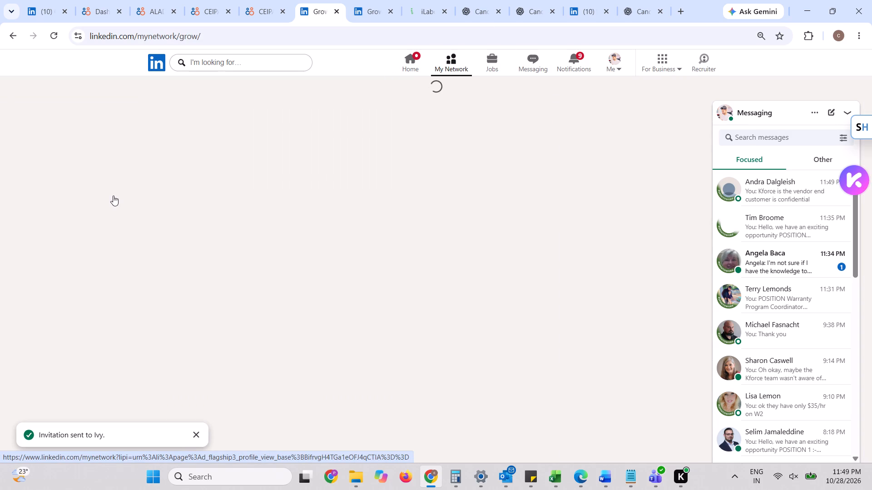
left_click(211, 124)
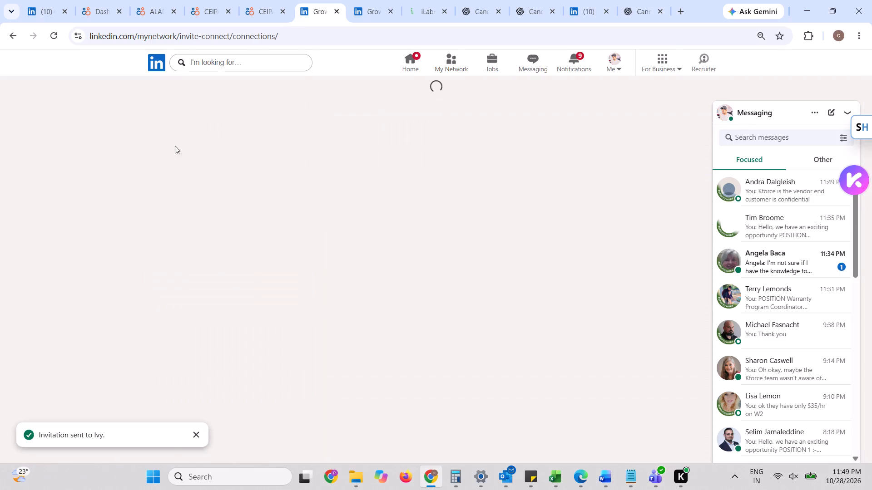
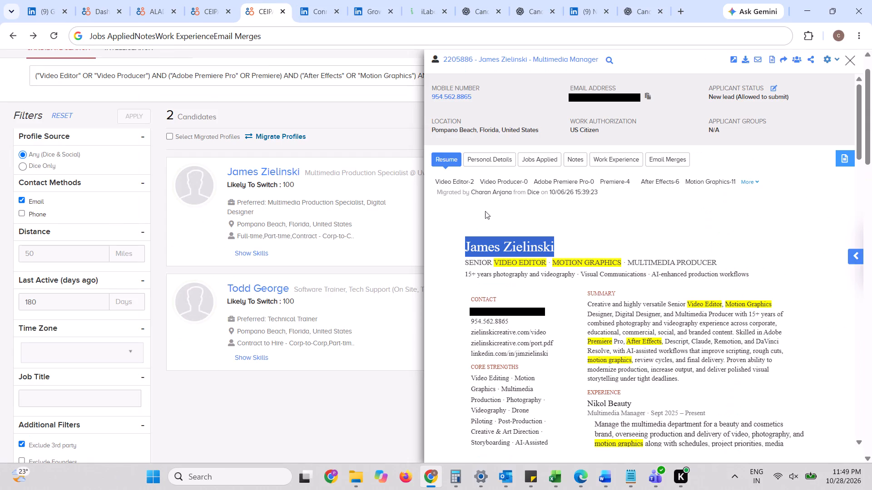
Search LinkedIn for the multimedia manager candidate's name, copied from the résumé, combined with the employer keyword "nikol".
key("ctrl+c")
scroll(490, 279, "down", 3)
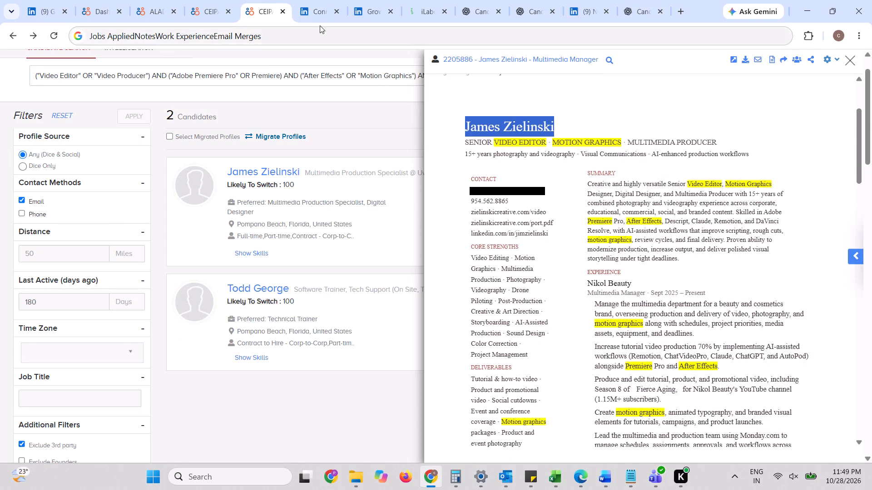
left_click(318, 18)
left_click(265, 62)
key("ctrl+v")
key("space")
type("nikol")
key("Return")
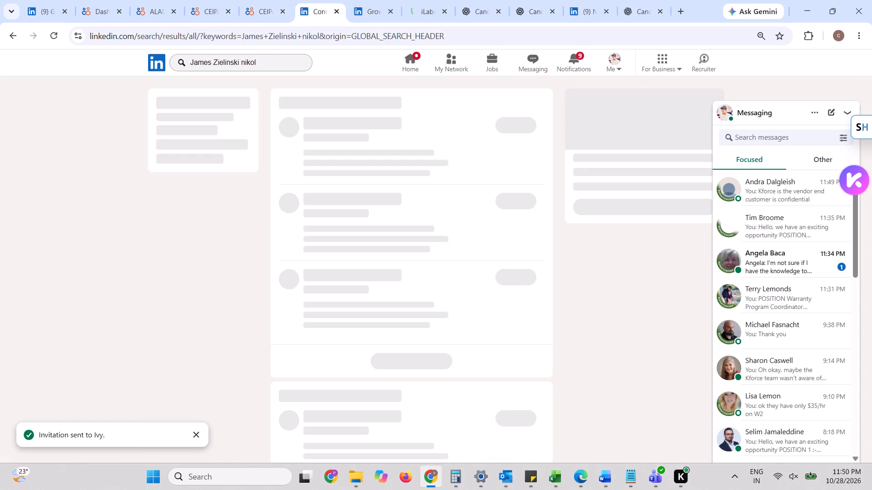
Remove the "nikol" keyword and rerun the LinkedIn search with the candidate's name alone.
left_click(268, 63)
key("BackSpace")
key("BackSpace")
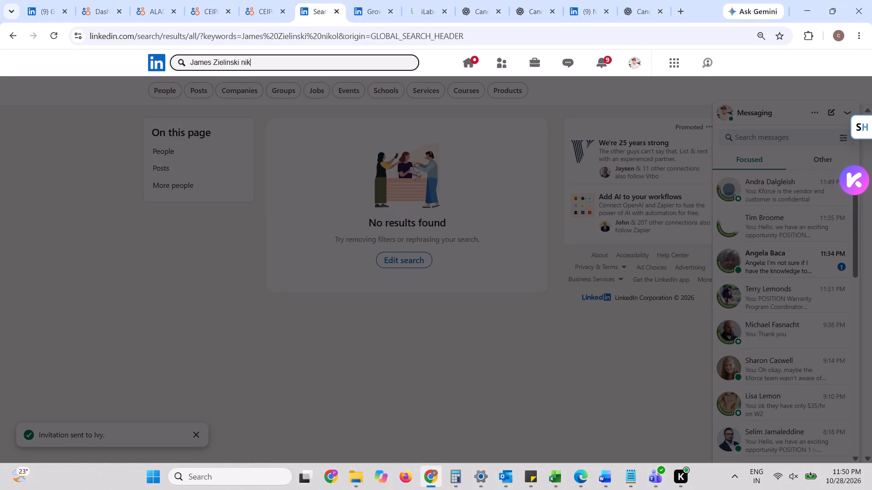
key("BackSpace")
key("BackSpace")
key("BackSpace")
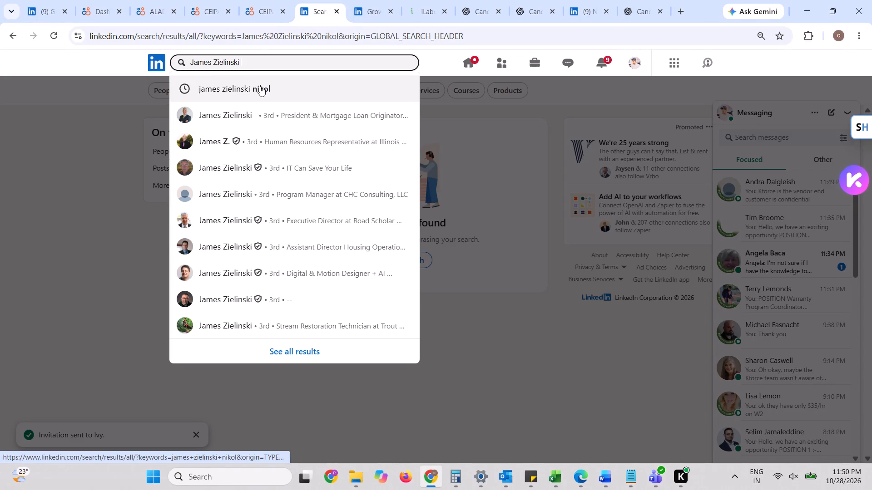
key("Return")
Find the candidate's previous employer in the résumé, copy "UWorld", and return to the LinkedIn search results for the candidate's name.
left_click(260, 0)
scroll(520, 349, "down", 1)
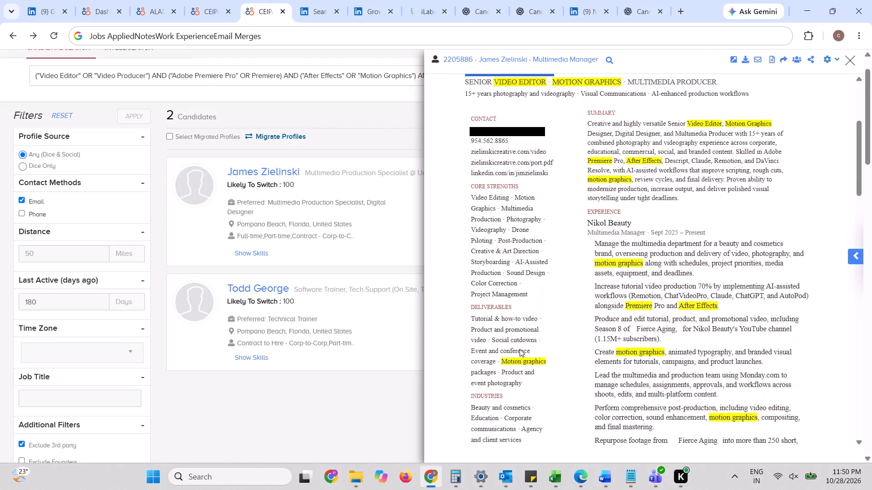
scroll(520, 349, "down", 2)
scroll(554, 337, "down", 3)
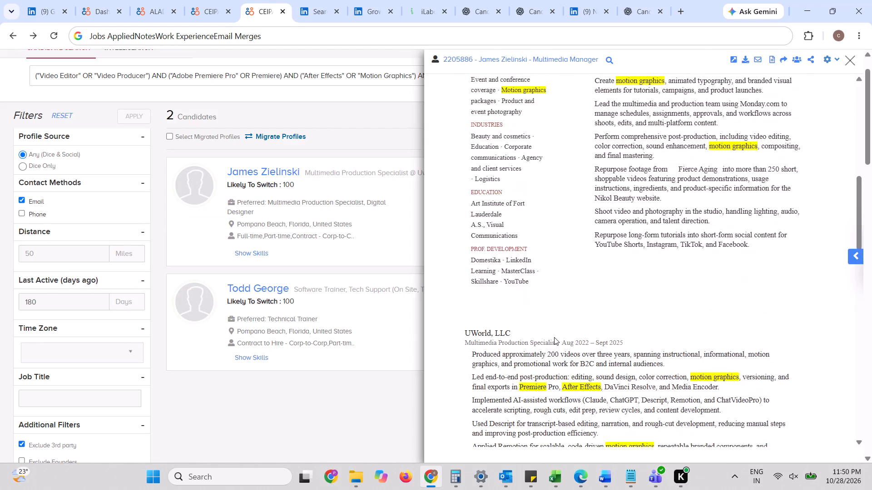
scroll(554, 337, "down", 1)
double_click(473, 319)
key("ctrl+c")
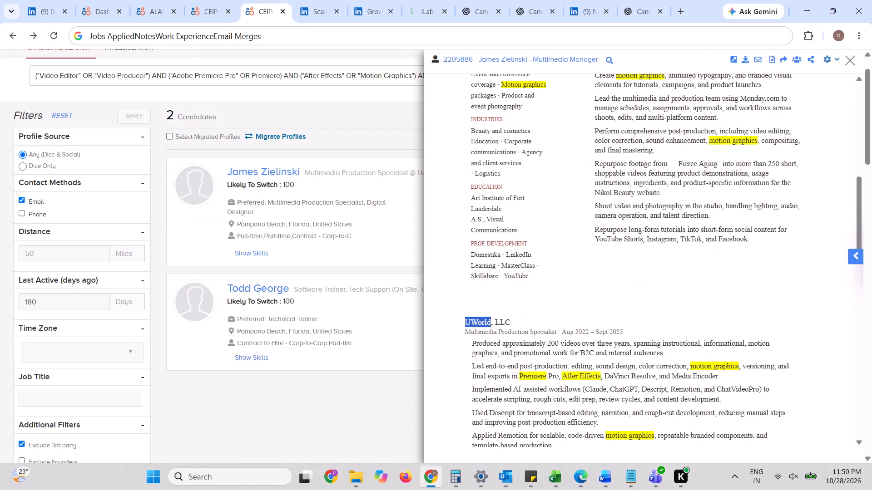
left_click(300, 0)
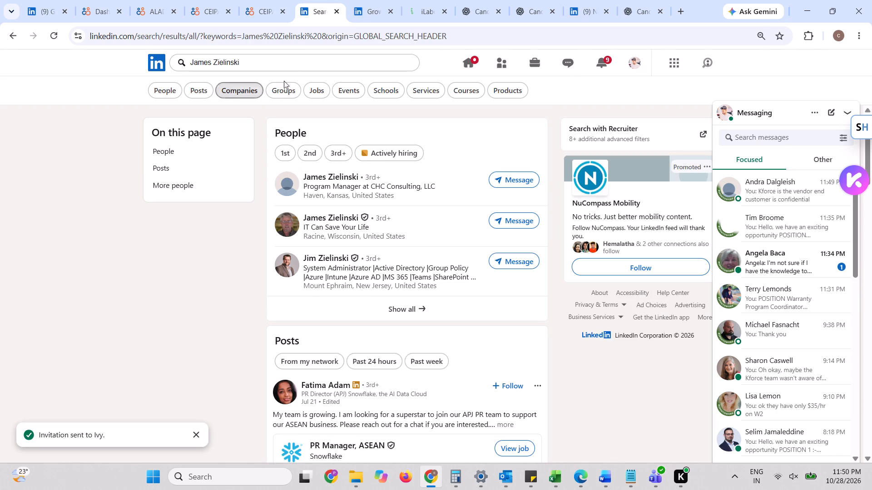
Add UWorld to the candidate's name in the LinkedIn search and open the suggested digital and motion designer's profile.
left_click(299, 57)
key("space")
key("ctrl+v")
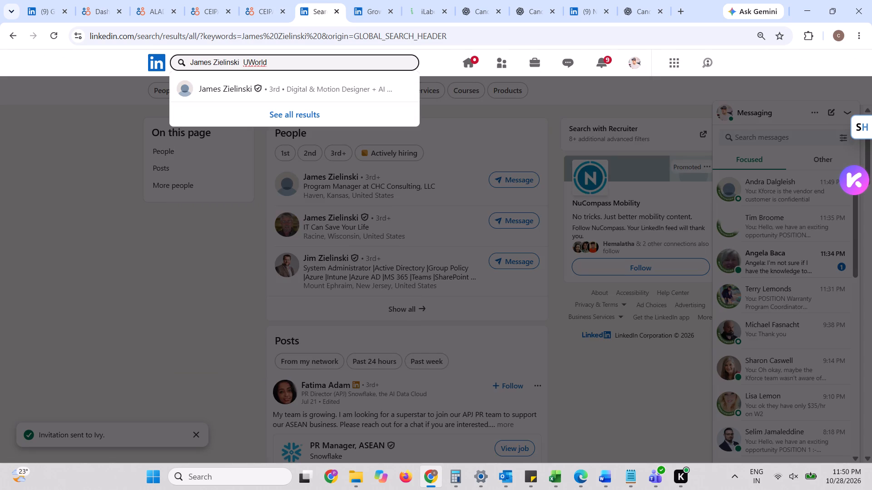
left_click(243, 88)
left_click(94, 245)
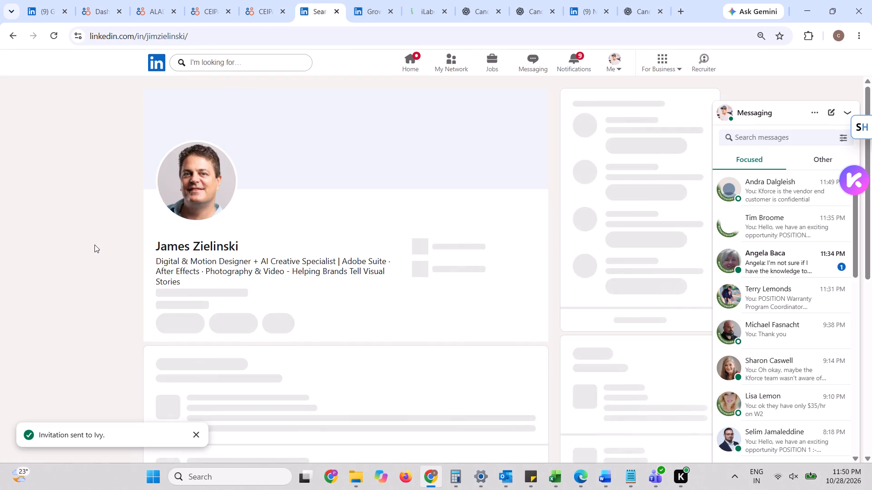
Compare the Experience section of the designer's LinkedIn profile with the candidate's résumé in the candidate search tab.
scroll(94, 245, "down", 4)
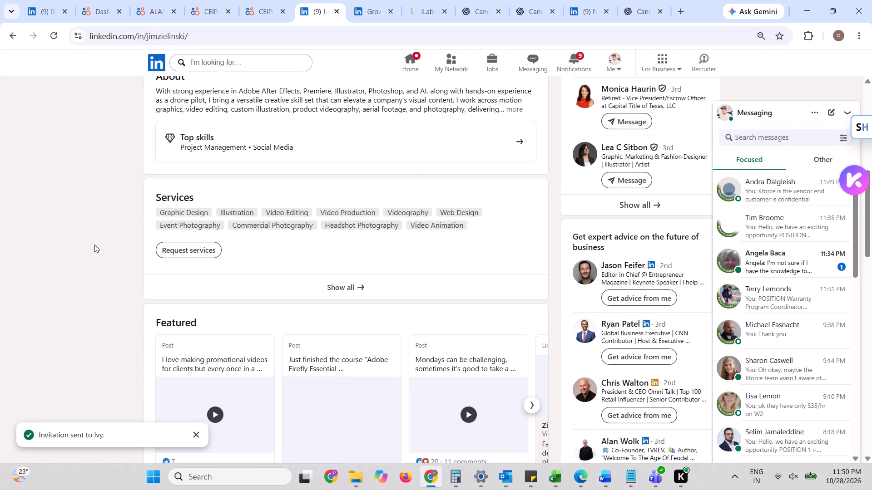
scroll(94, 245, "down", 6)
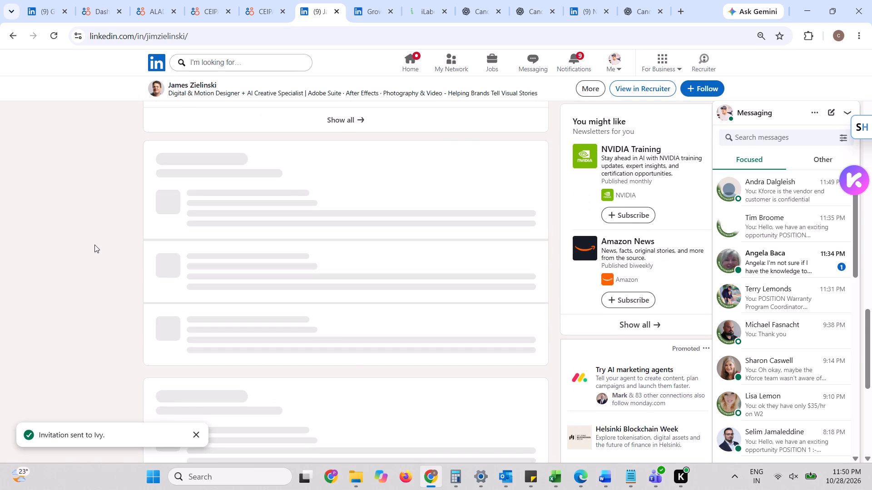
scroll(94, 245, "down", 2)
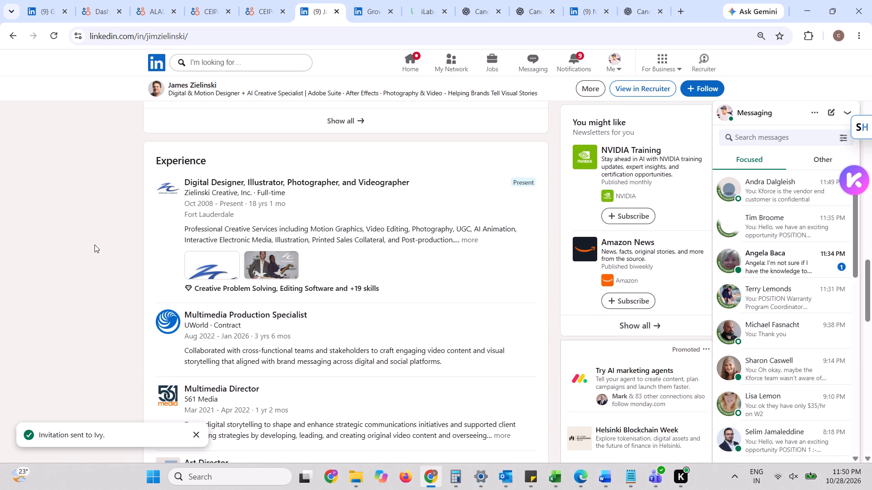
left_click(268, 0)
scroll(625, 206, "up", 14)
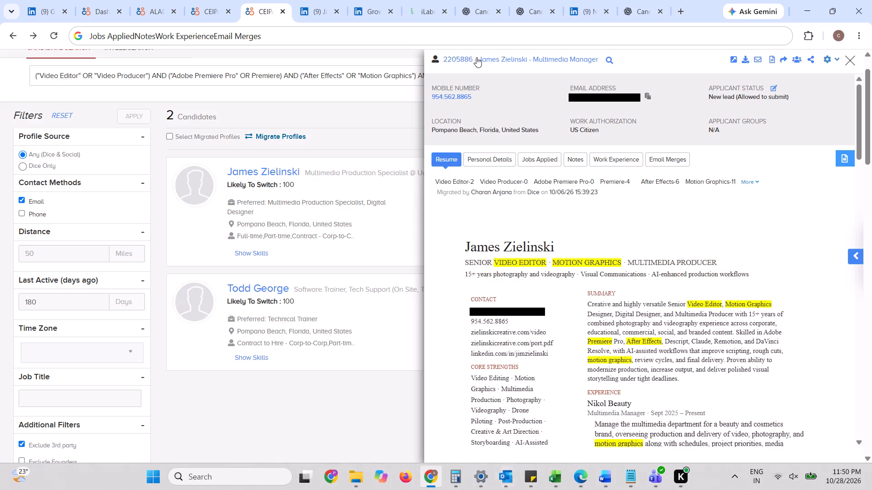
Return to the designer's LinkedIn profile and try to send him a connection invitation.
left_click(314, 0)
scroll(243, 385, "up", 1)
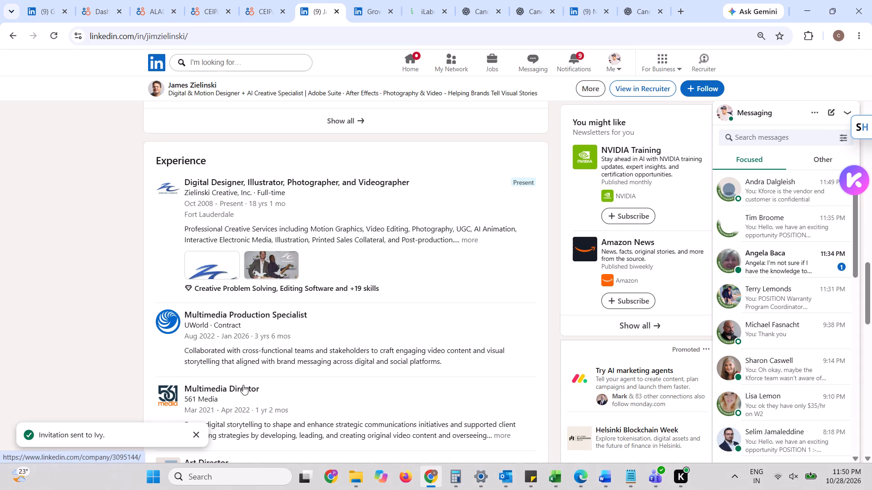
scroll(243, 385, "up", 1)
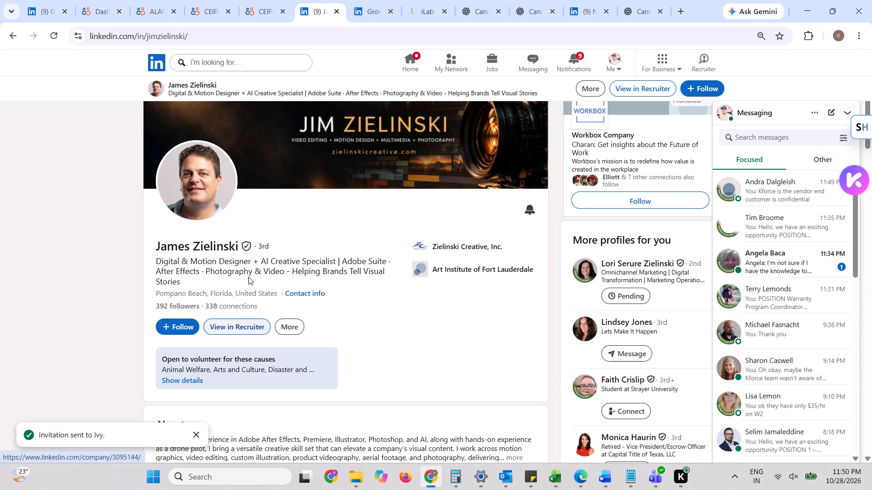
left_click(280, 328)
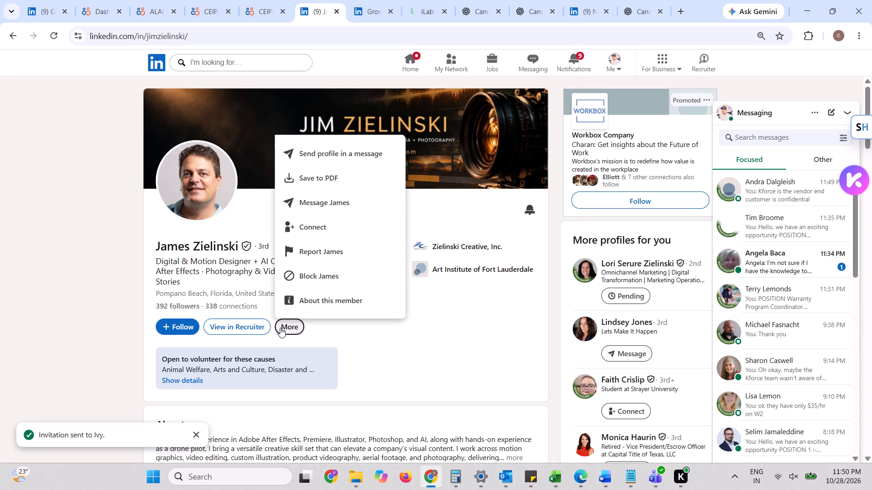
left_click(329, 227)
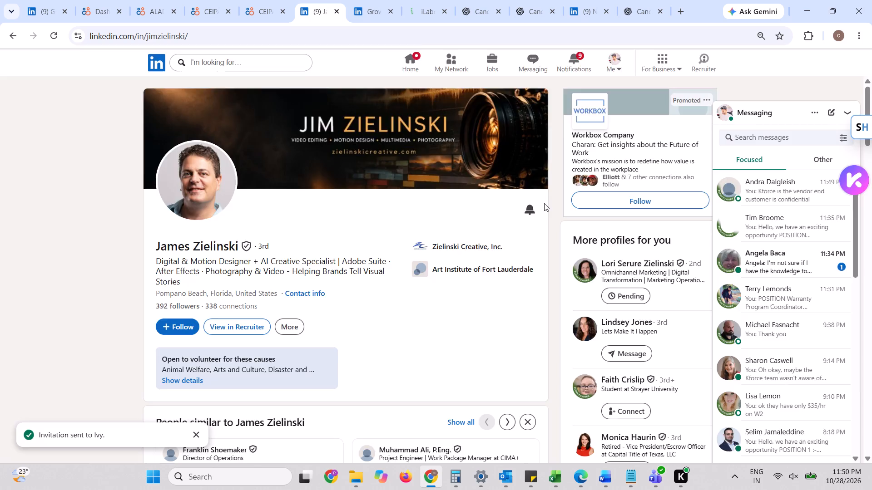
left_click(530, 188)
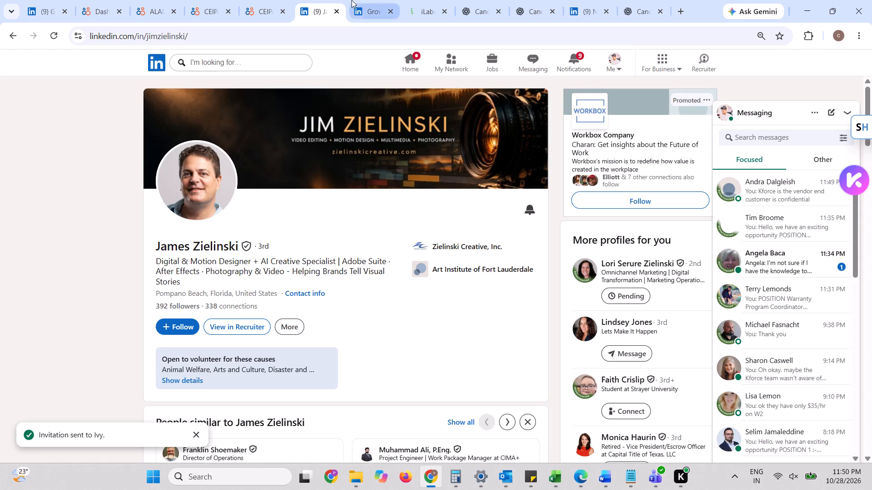
Switch back to the multimedia manager's résumé in the candidate search tab.
left_click(296, 0)
left_click(257, 0)
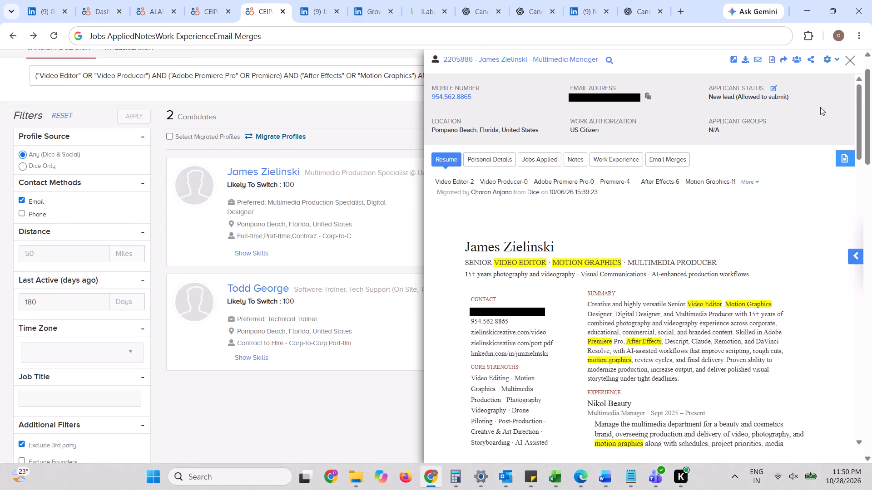
Close the multimedia manager's résumé and copy the software trainer candidate's name from the results into the LinkedIn search.
left_click(853, 55)
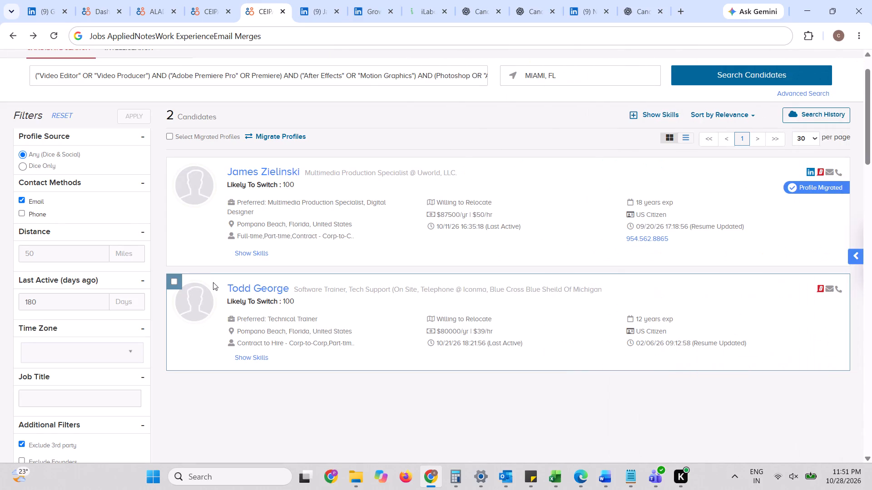
left_click_drag(213, 284, 292, 290)
key("ctrl+c")
left_click(316, 0)
left_click(235, 69)
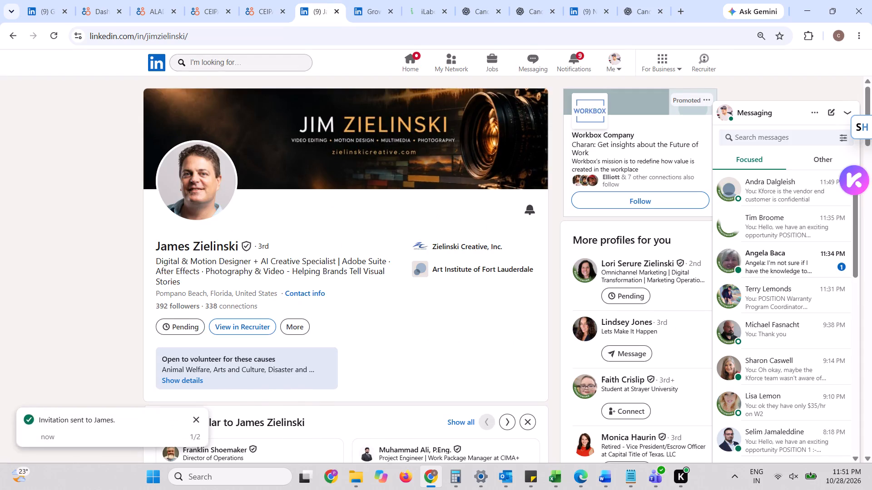
key("ctrl+v")
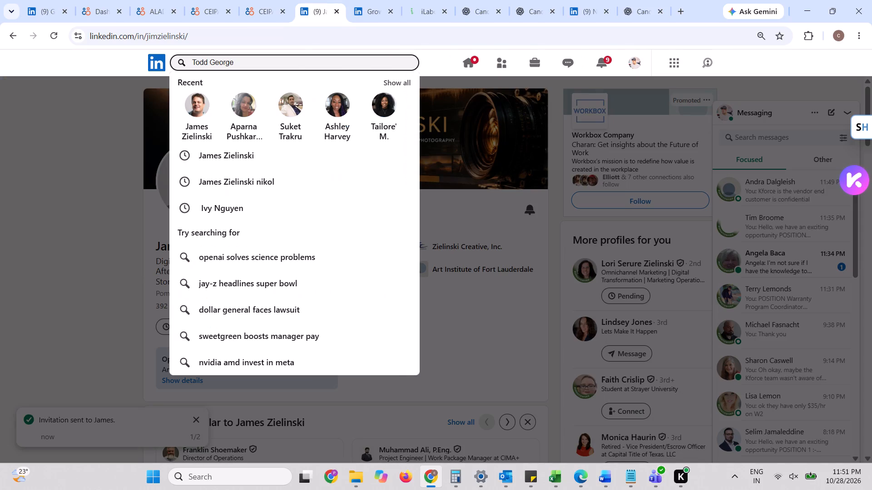
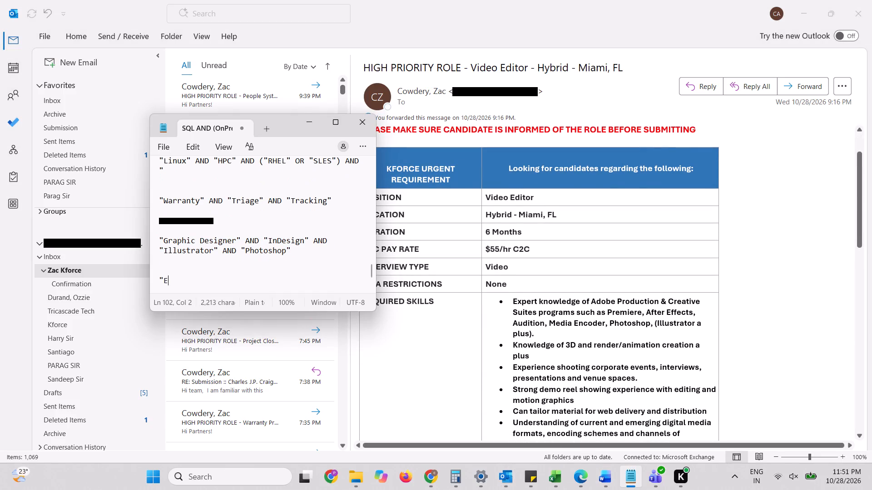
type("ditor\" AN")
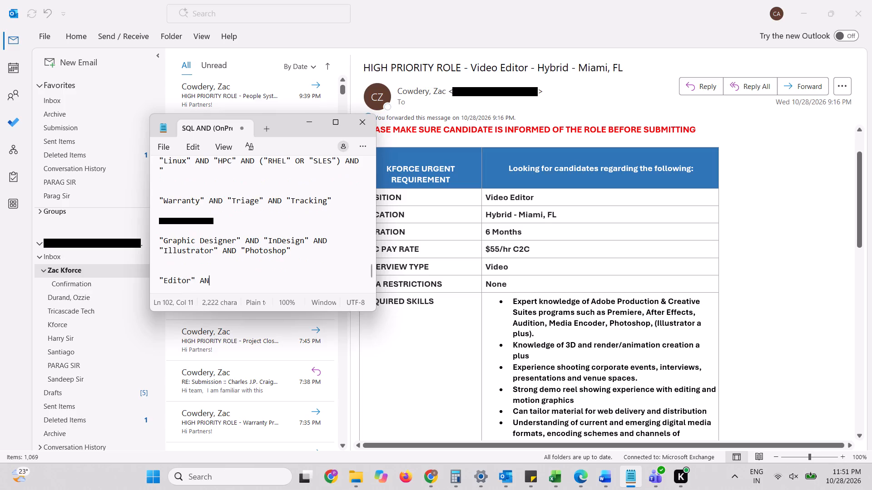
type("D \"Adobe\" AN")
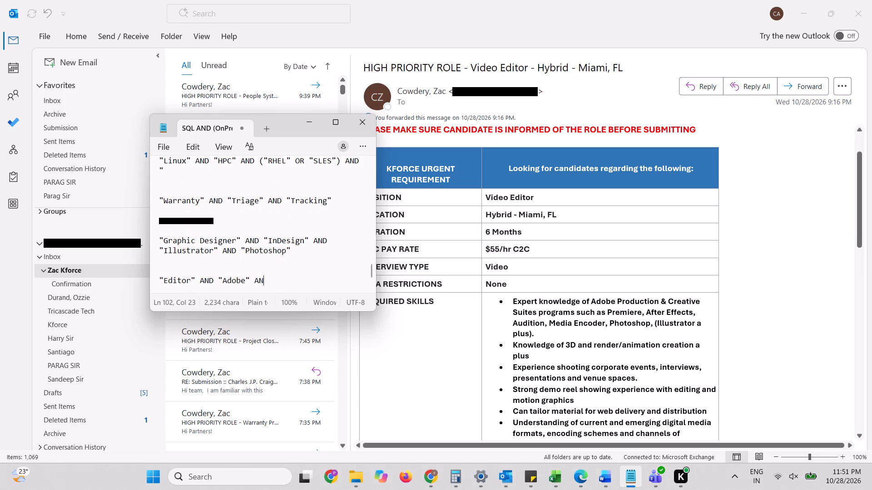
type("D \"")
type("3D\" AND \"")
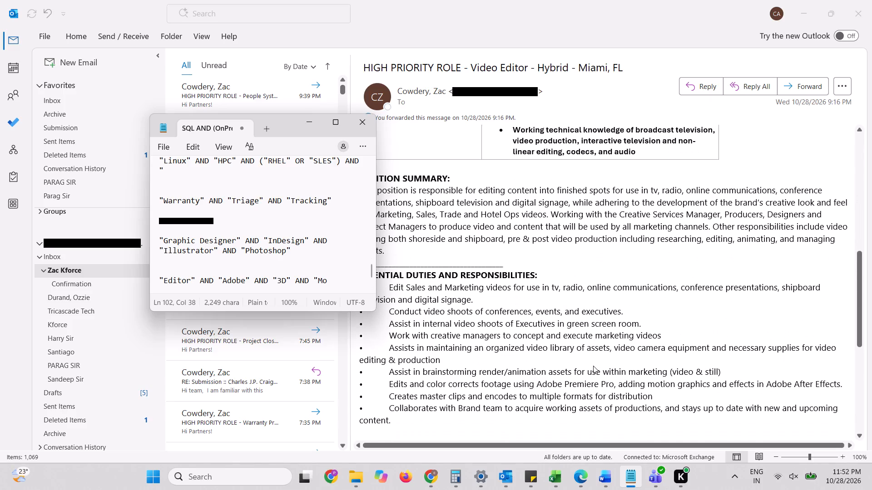
Examine the essential duties and the submission note in the high-priority Video Editor role email in Outlook.
scroll(593, 366, "down", 2)
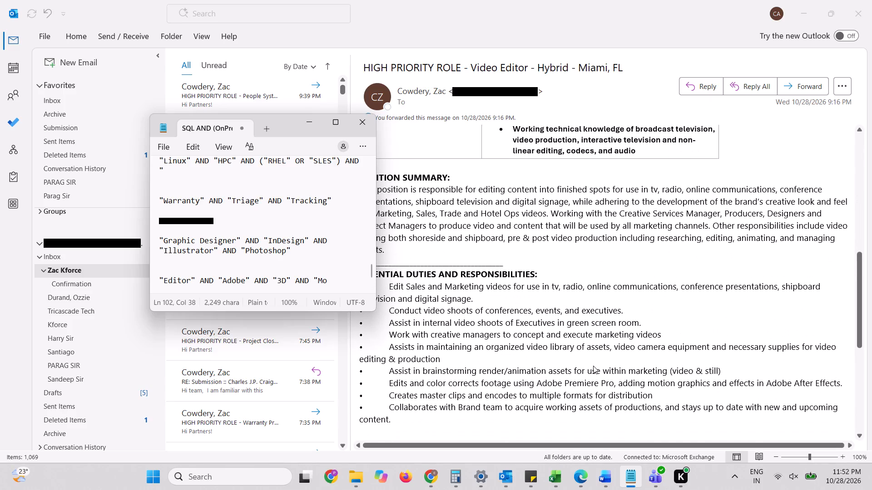
scroll(593, 366, "down", 2)
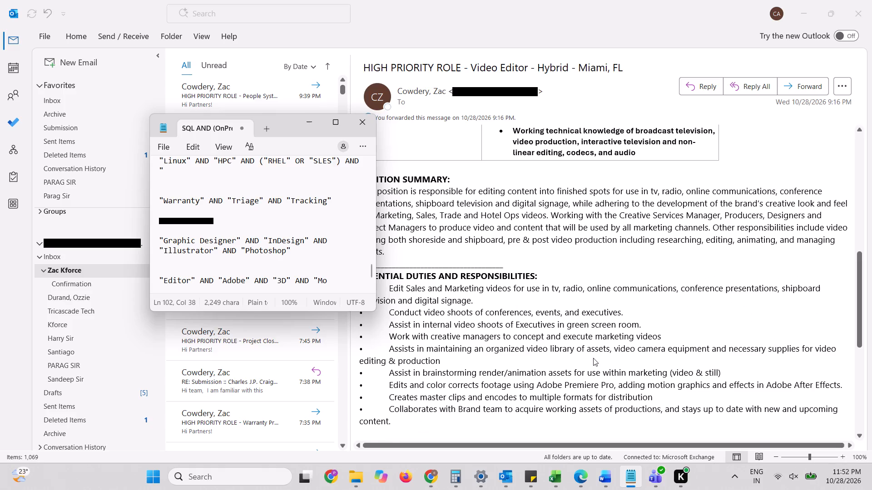
scroll(603, 278, "down", 1)
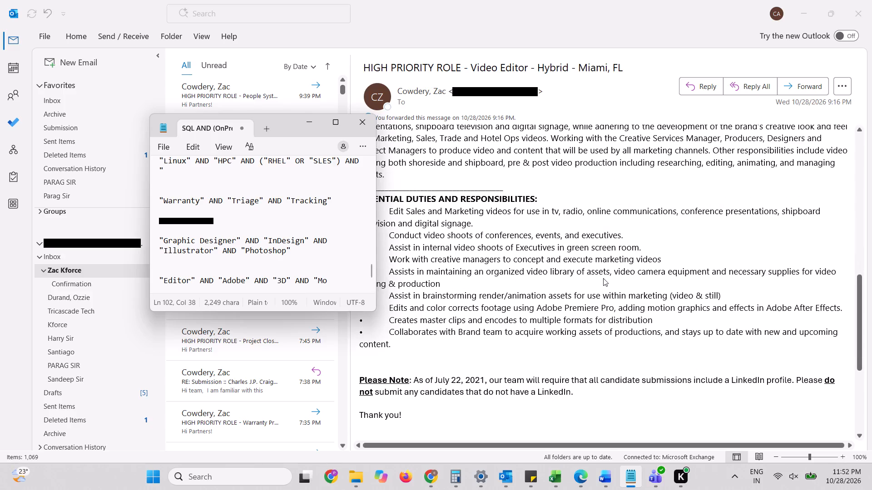
scroll(603, 278, "down", 5)
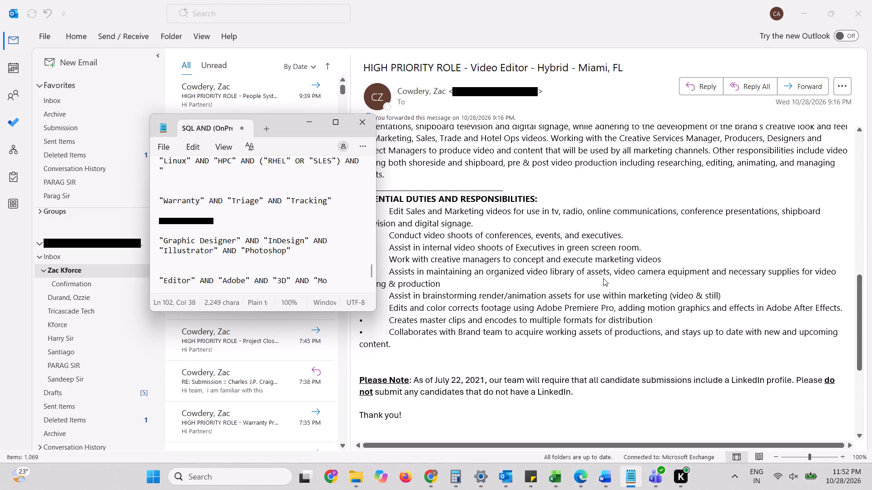
scroll(603, 278, "up", 2)
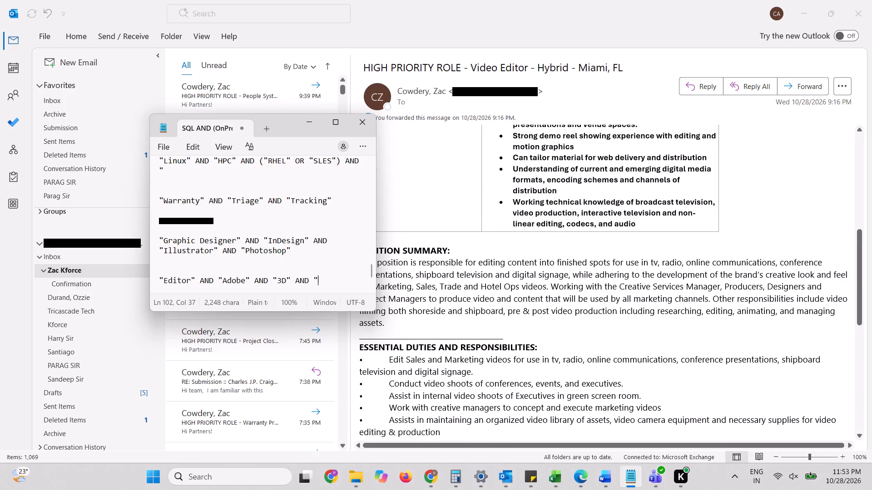
key("BackSpace")
key("BackSpace")
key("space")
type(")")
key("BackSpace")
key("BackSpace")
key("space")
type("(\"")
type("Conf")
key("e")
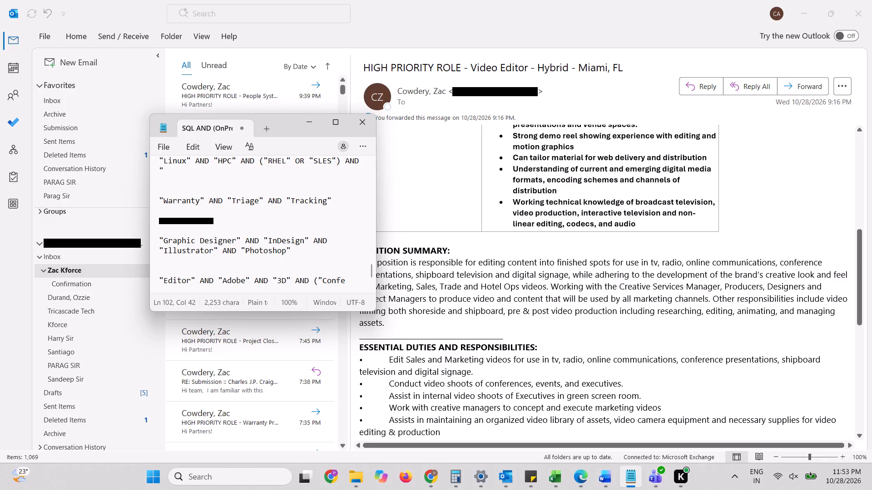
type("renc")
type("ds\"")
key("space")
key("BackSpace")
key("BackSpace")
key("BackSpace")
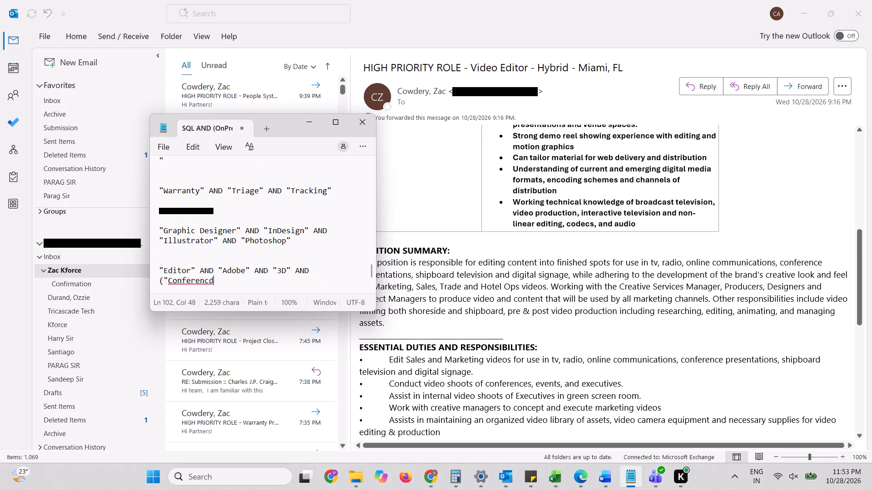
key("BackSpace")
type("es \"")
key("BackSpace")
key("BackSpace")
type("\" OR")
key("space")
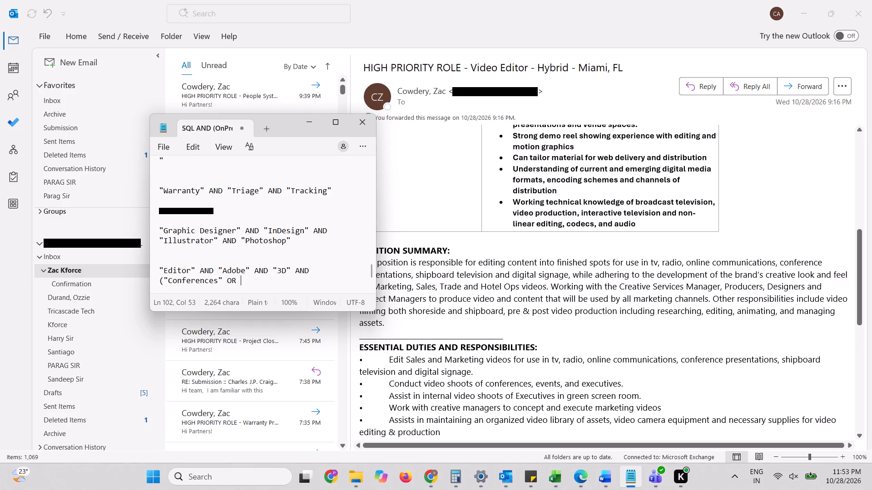
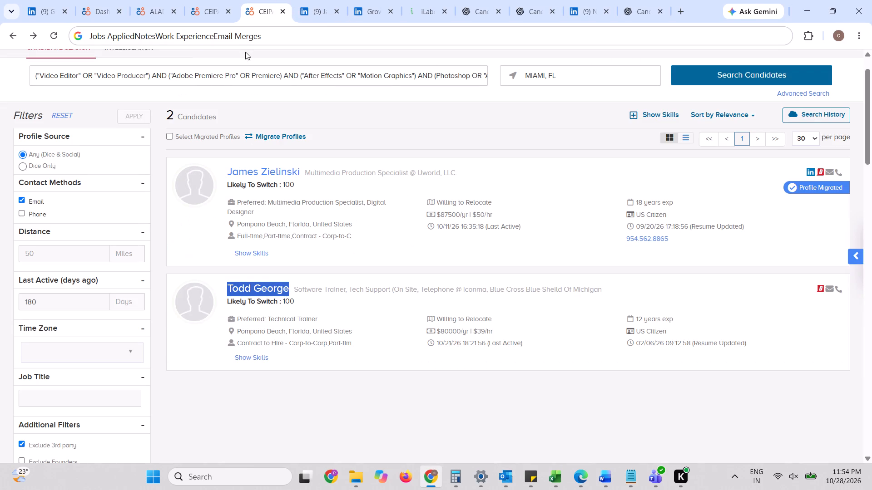
Replace the Dice candidate search query with the copied Boolean "Editor" AND "Adobe premiere pro" AND "3D" AND ("Conferences" OR events") and run the search.
left_click(255, 72)
key("ctrl+a")
key("ctrl+v")
key("Return")
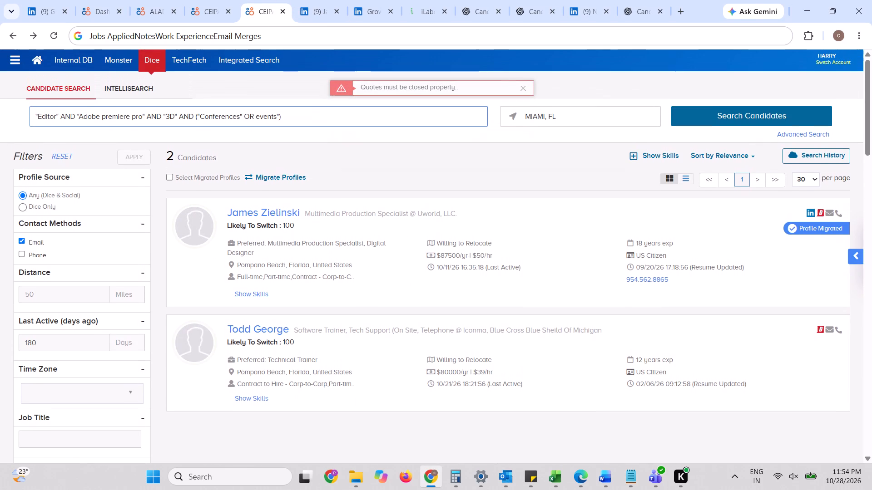
Add the missing opening quotation mark before events in the Boolean query and rerun the candidate search for Miami, FL.
left_click(198, 126)
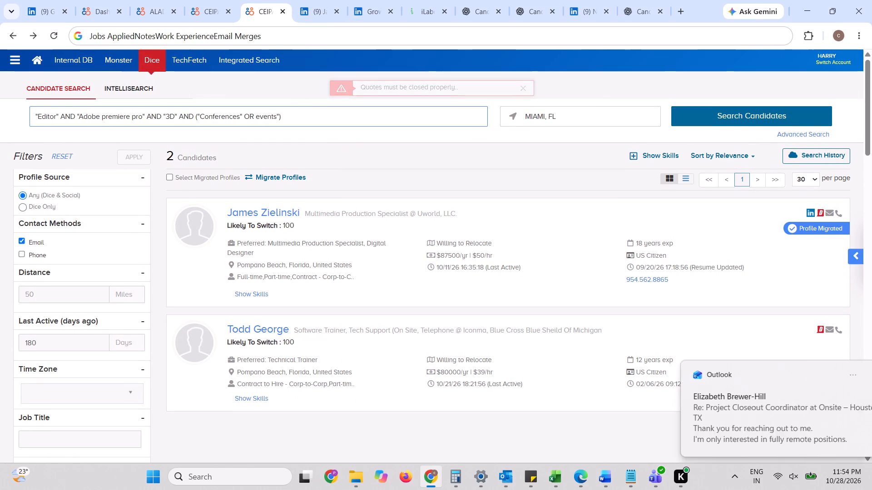
left_click(253, 118)
key("Right")
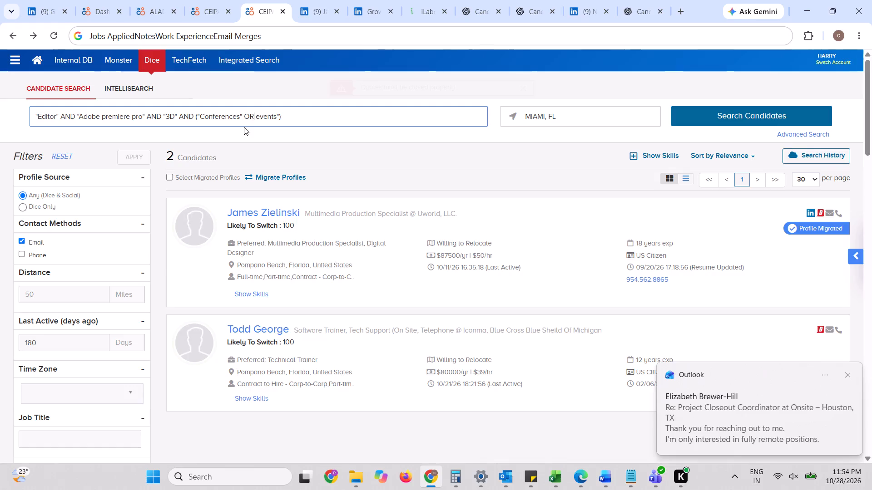
key("shift+quotedbl")
key("Return")
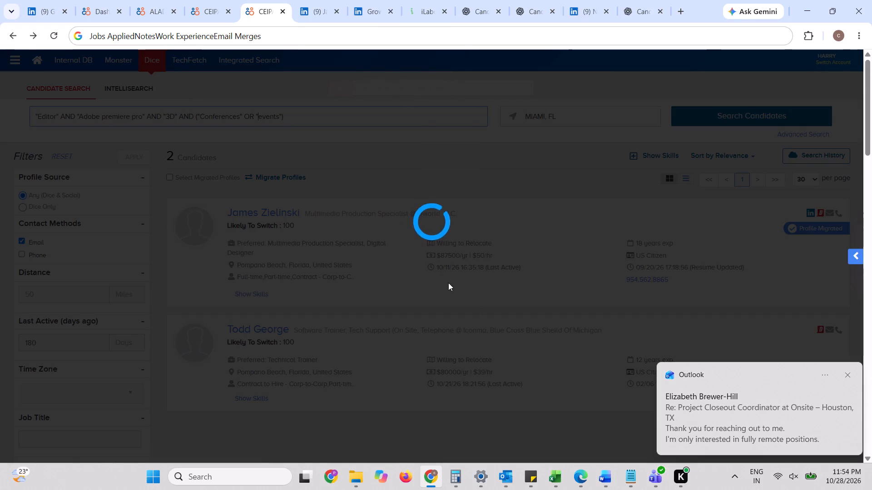
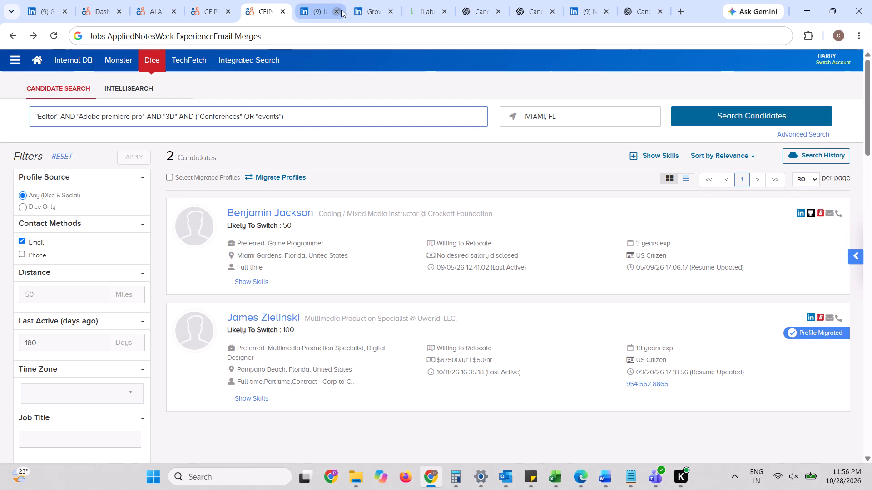
Close the candidate's LinkedIn profile tab beside the candidate search and switch to the LinkedIn My Network Grow page.
left_click(327, 0)
left_click(318, 0)
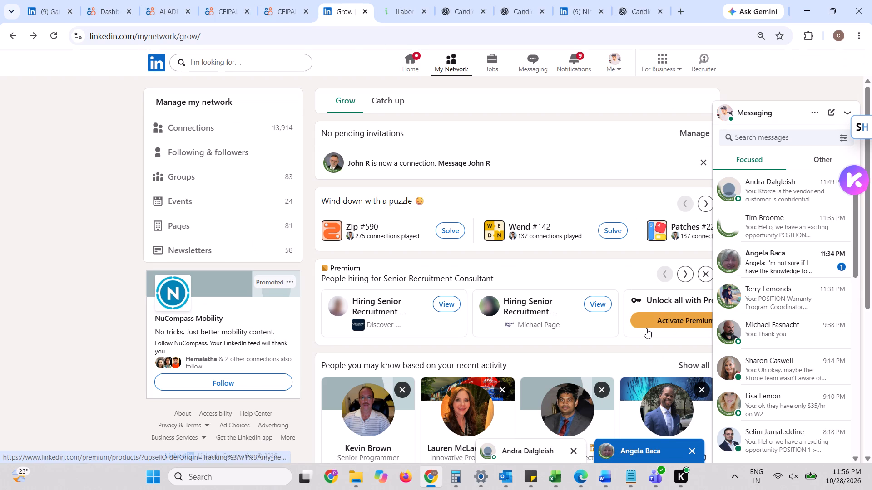
Open the latest LinkedIn message conversation, about Kforce being the vendor and the end customer being confidential.
left_click(766, 198)
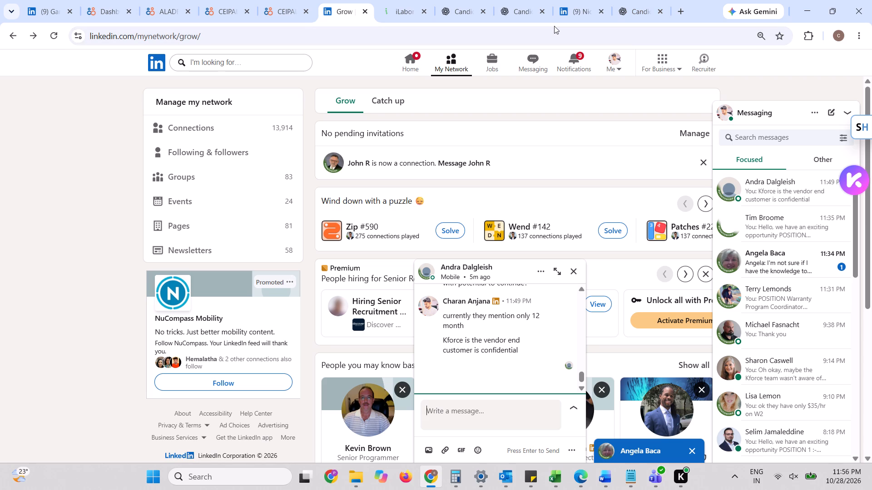
Open LinkedIn Recruiter from the already open profile page of the Denver program and PMO leader.
left_click(577, 0)
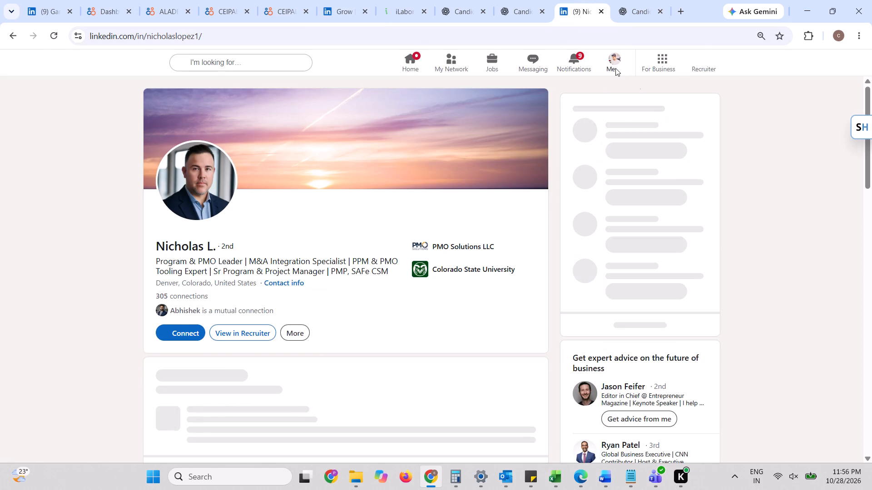
left_click(706, 62)
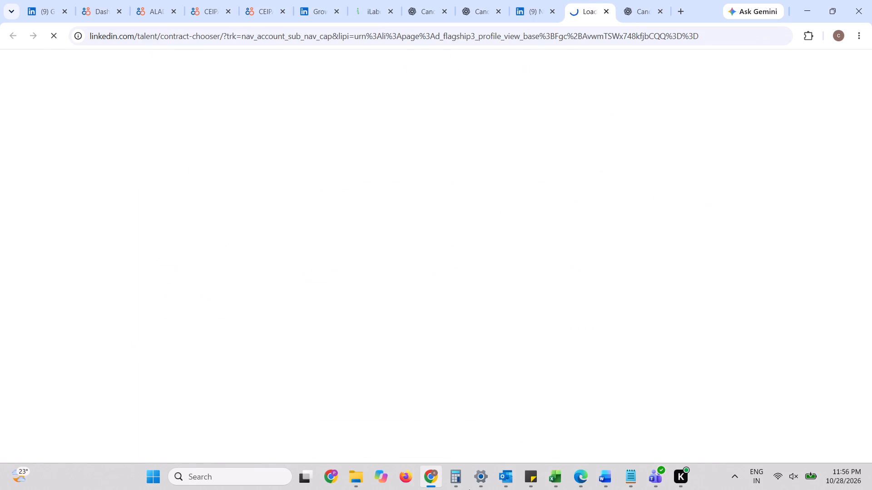
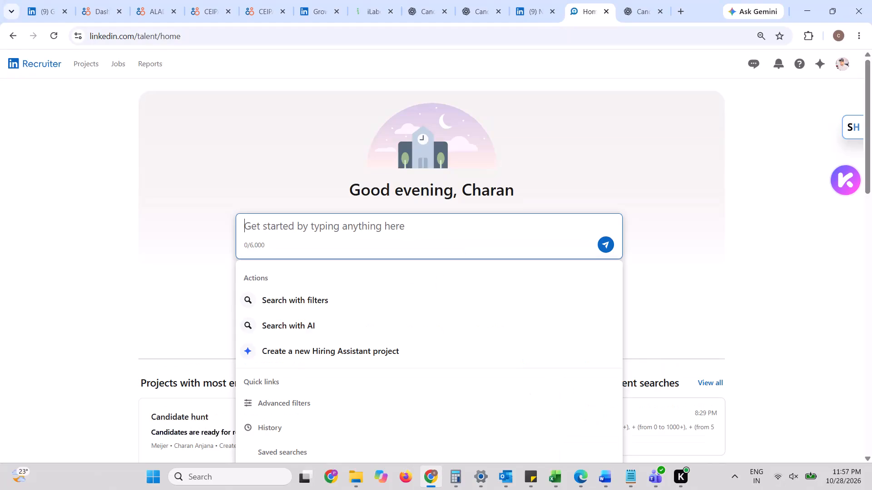
Run a Recruiter search with the editor Boolean string from Notepad: "Editor" AND "Adobe premiere pro" AND "3D" AND ("Conferences" OR events").
left_click(403, 225)
key("ctrl+v")
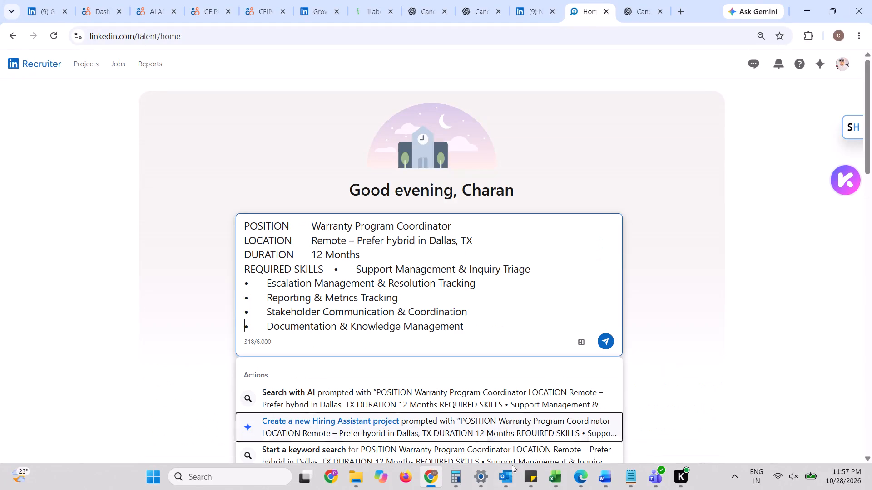
left_click(633, 474)
key("ctrl+c")
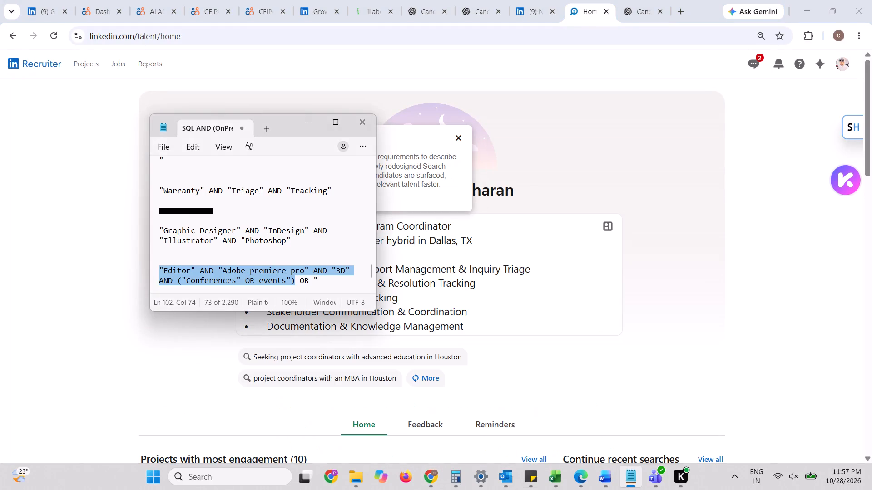
left_click(478, 260)
key("ctrl+a")
key("BackSpace")
key("ctrl+v")
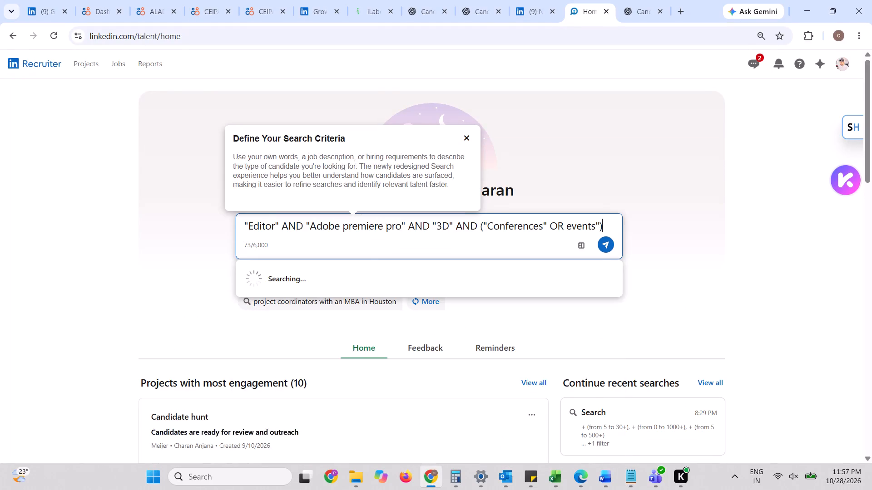
key("Return")
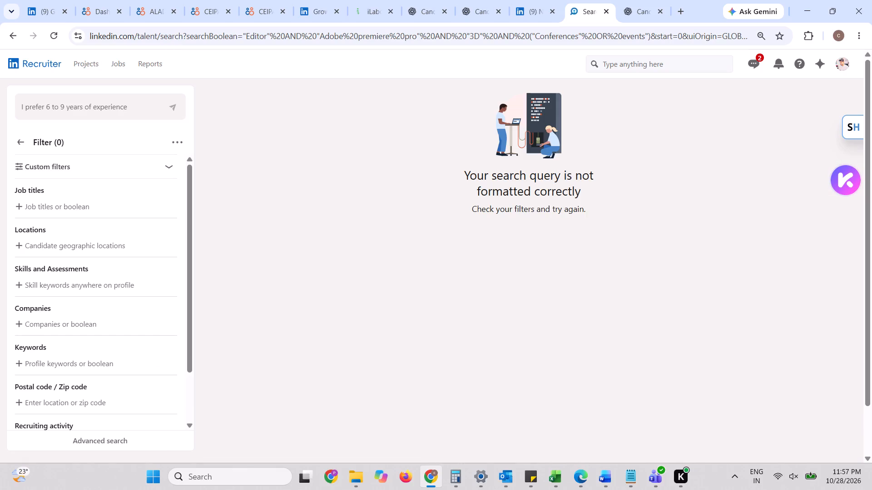
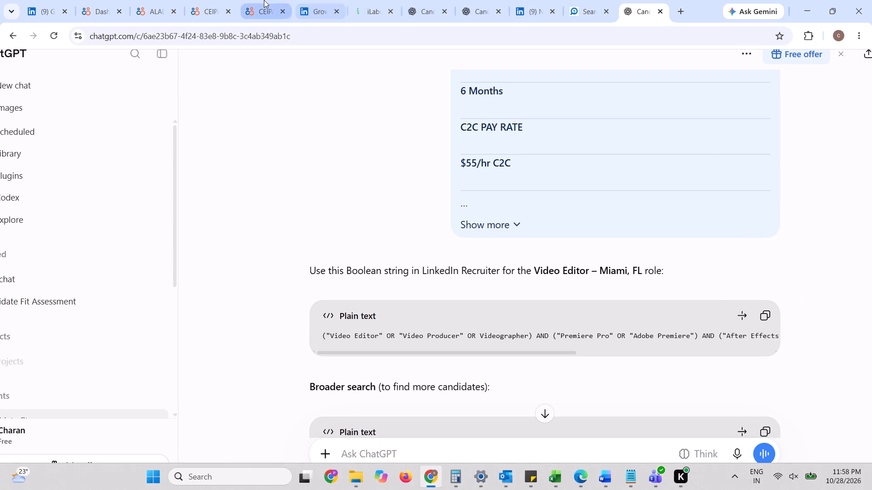
left_click(256, 122)
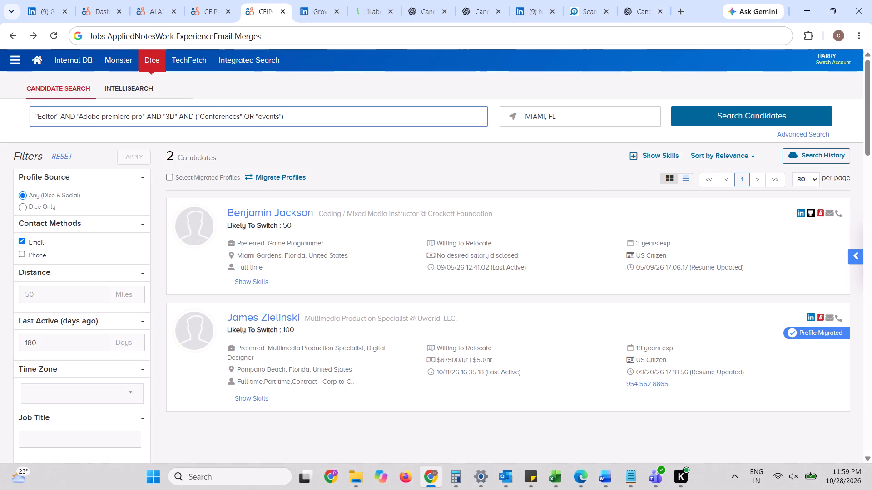
key("ctrl+a")
key("ctrl+v")
key("Return")
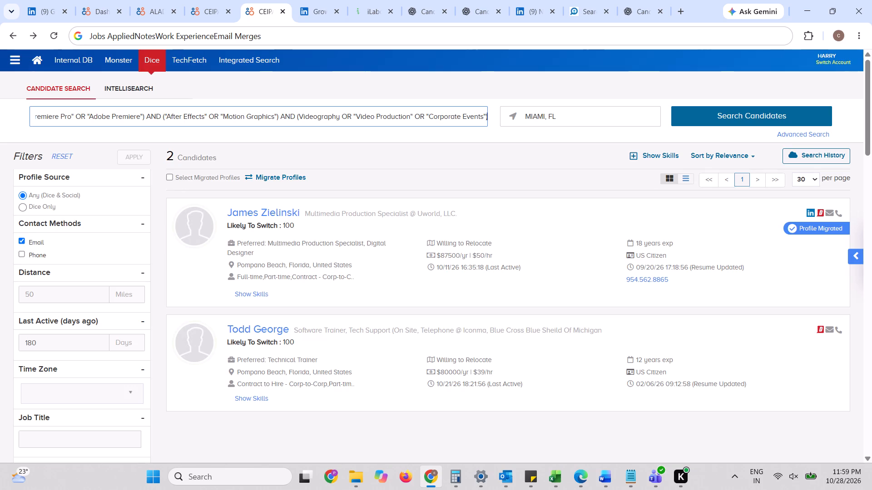
Switch to LinkedIn Recruiter and run the copied Video Editor, Premiere Pro and After Effects Boolean string as a new search from its home page.
left_click(565, 0)
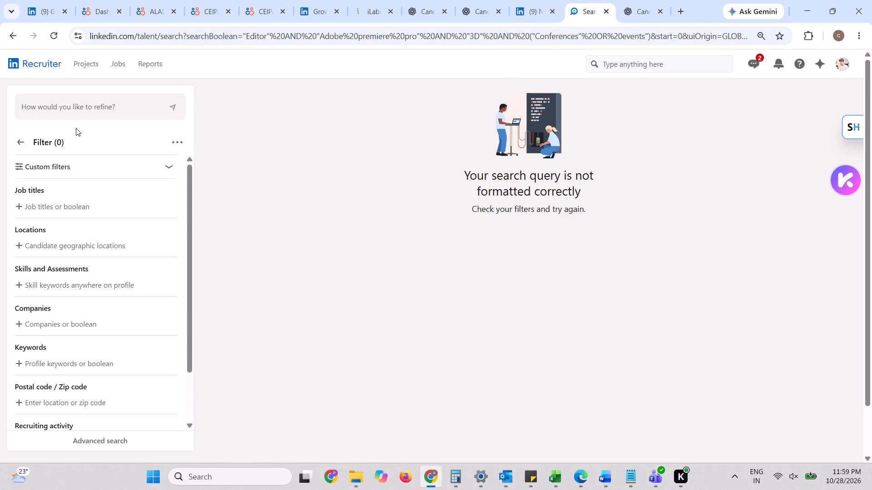
scroll(102, 146, "down", 2)
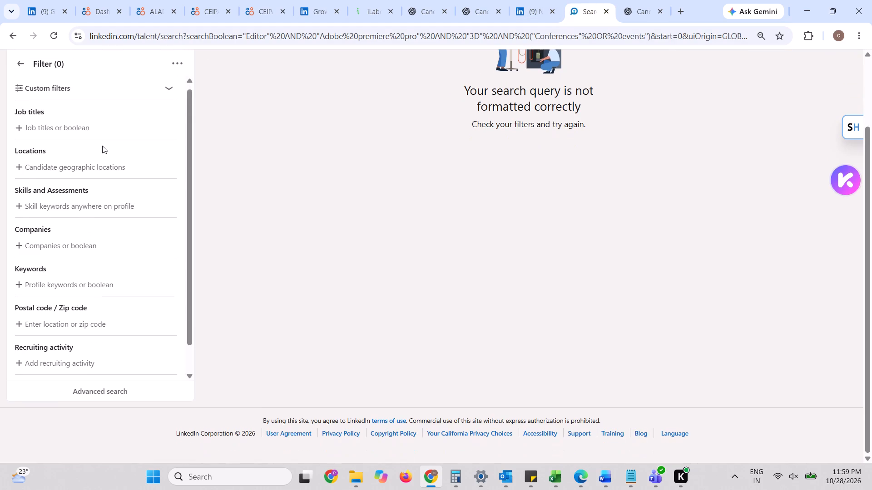
scroll(32, 64, "up", 6)
left_click(32, 65)
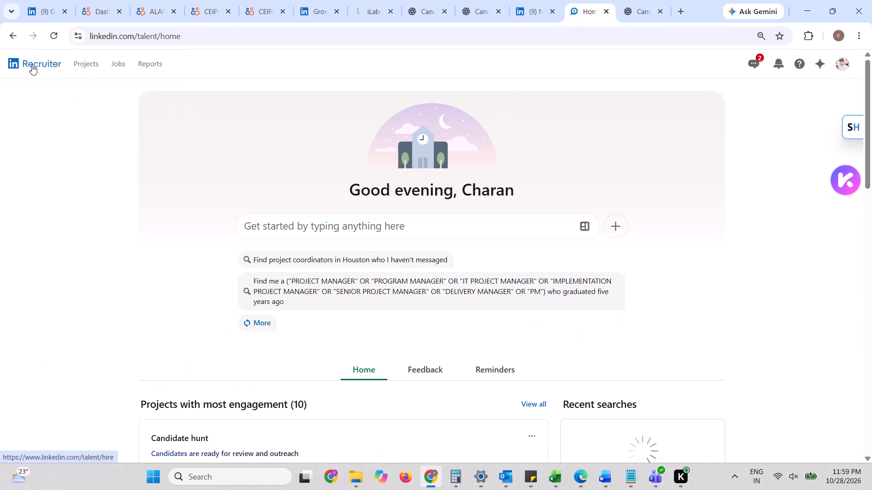
left_click(324, 221)
key("ctrl+v")
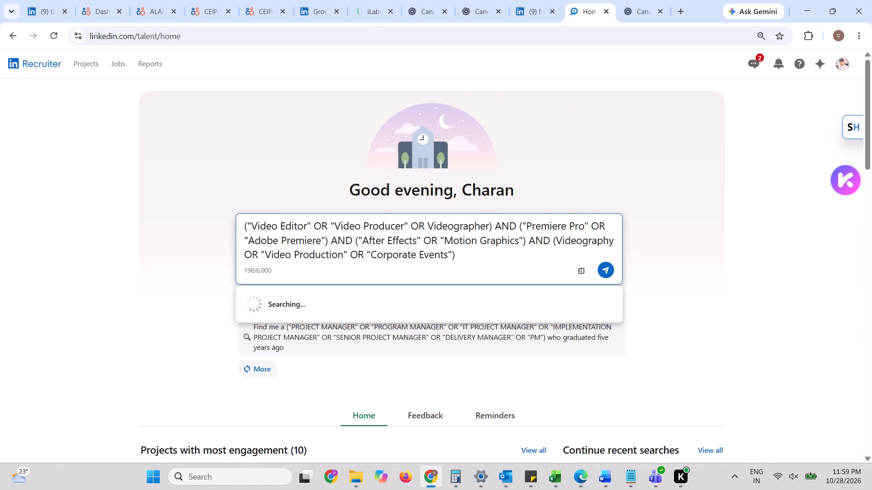
key("Return")
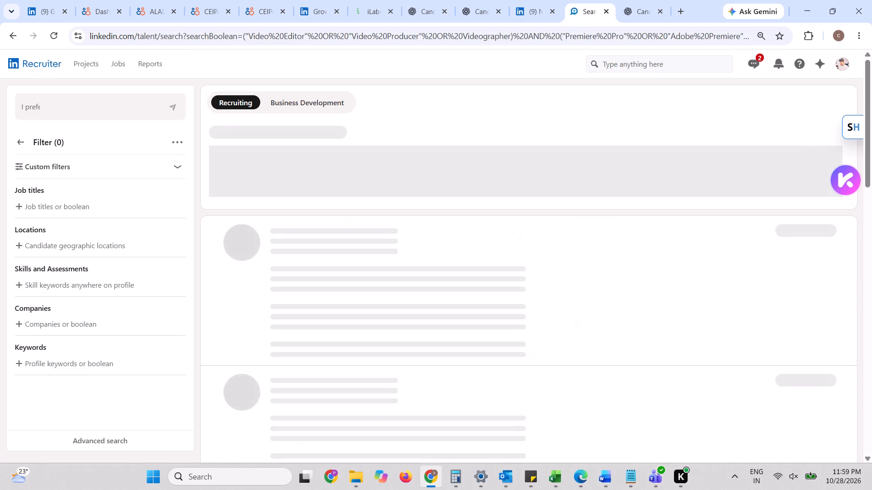
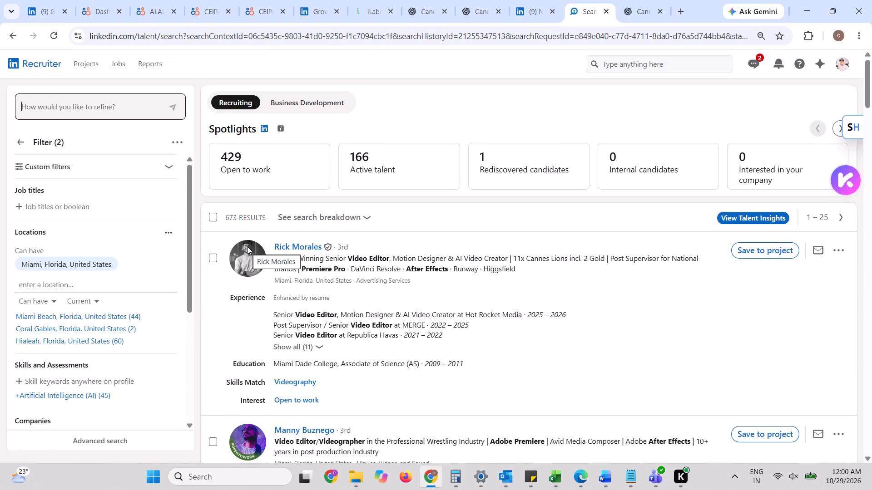
Add Video Editor as a job title filter to the Miami, Florida candidate search in Recruiter.
left_click(53, 206)
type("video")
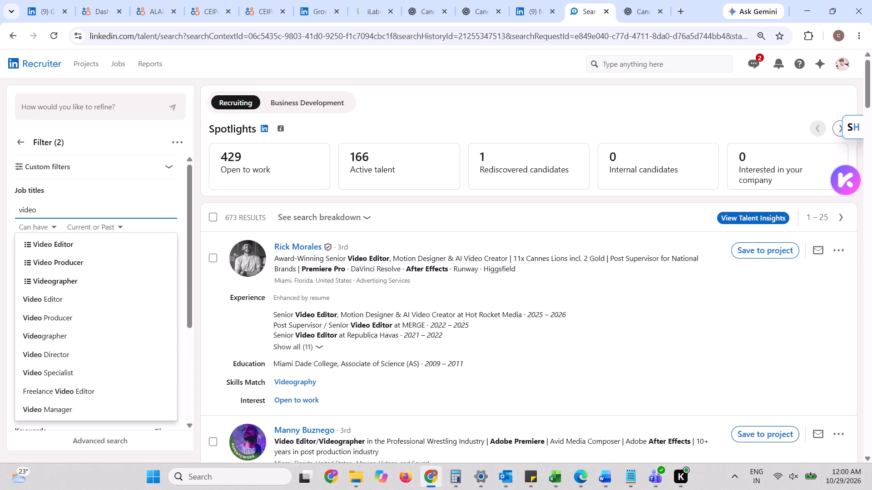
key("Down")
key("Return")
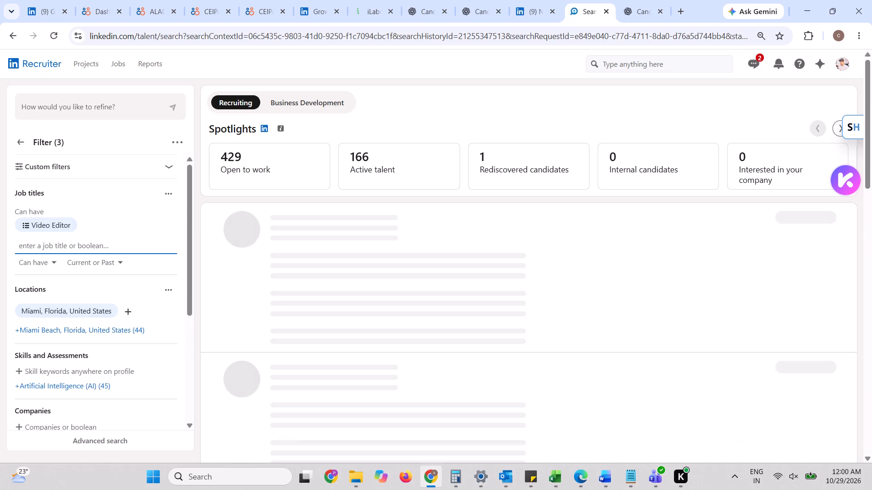
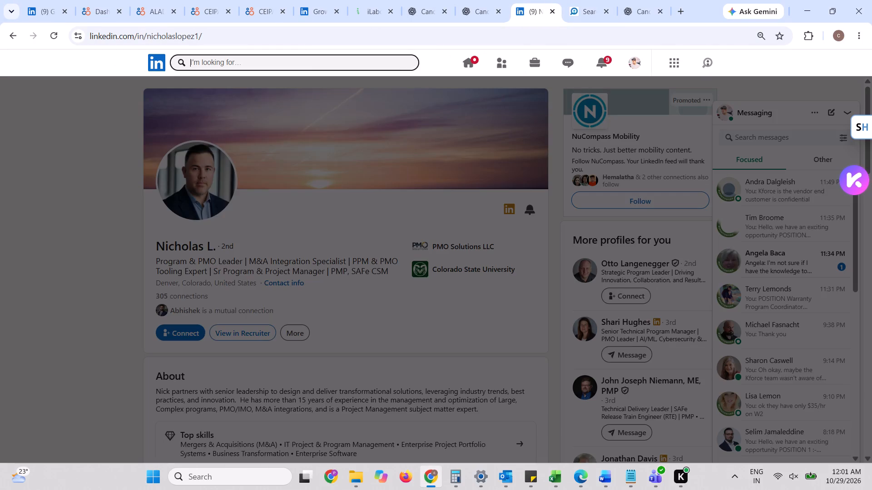
Search LinkedIn for the candidate by first and last name, derived from the copied e-mail address with its number and domain removed.
key("ctrl+v")
key("BackSpace")
key("BackSpace")
key("BackSpace")
key("BackSpace")
key("BackSpace")
key("BackSpace")
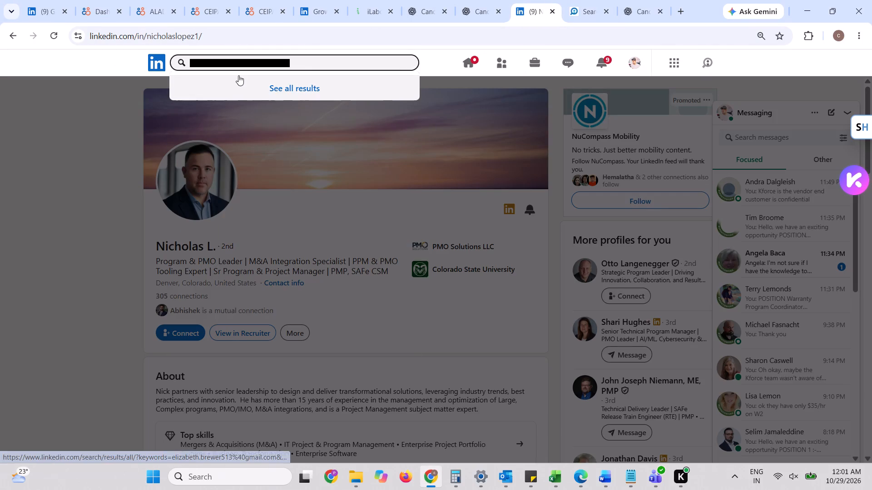
key("BackSpace")
key("BackSpace")
key("BackSpace")
key("BackSpace")
key("BackSpace")
key("BackSpace")
key("BackSpace")
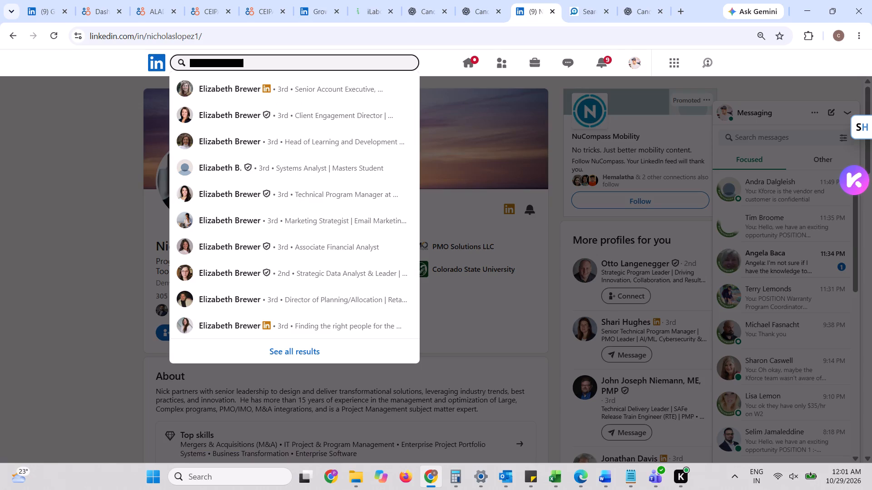
left_click(223, 65)
key("BackSpace")
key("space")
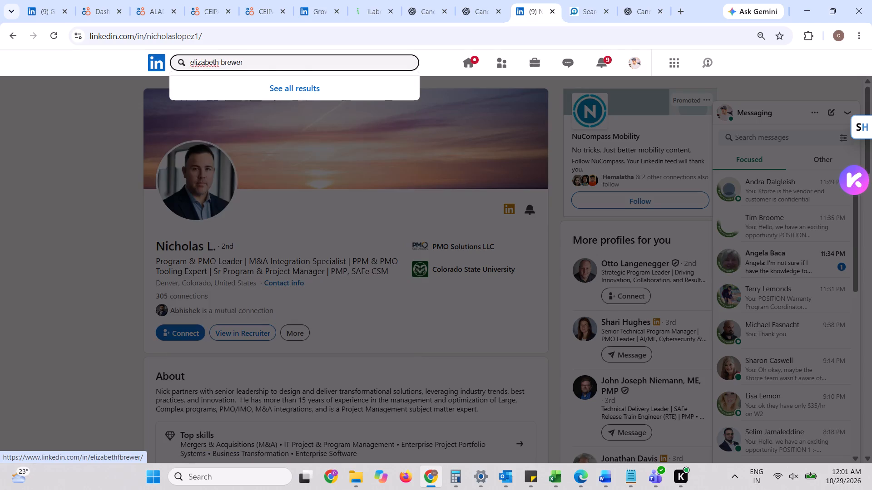
key("Return")
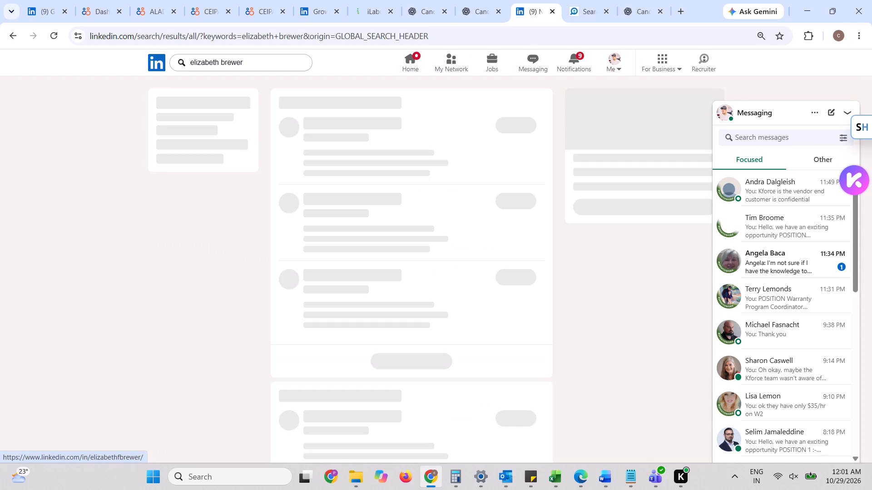
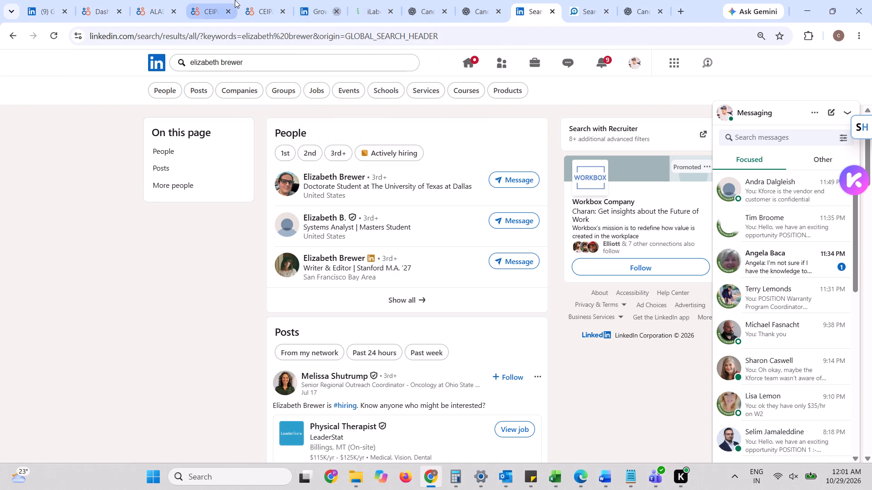
Return to the already open Dice candidate search results for the Video Editor query in Miami, FL.
left_click(259, 0)
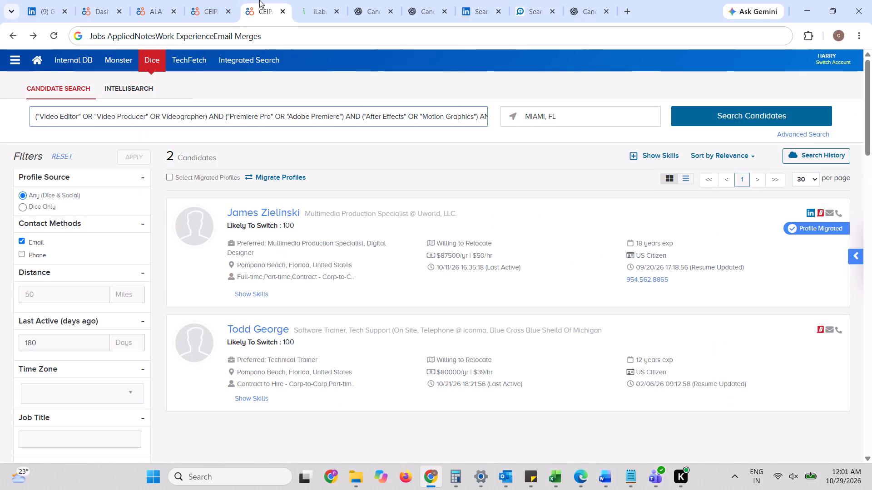
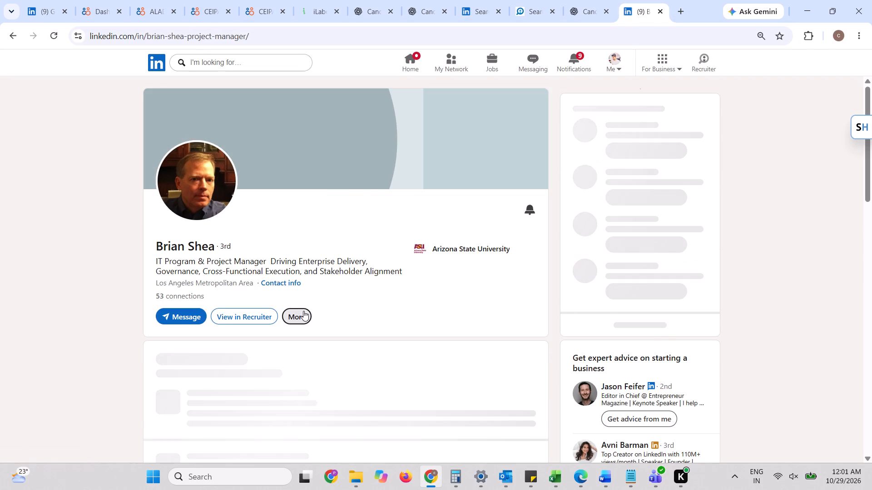
Check the account history and verification details of the IT Program & Project Manager's LinkedIn profile.
left_click(329, 290)
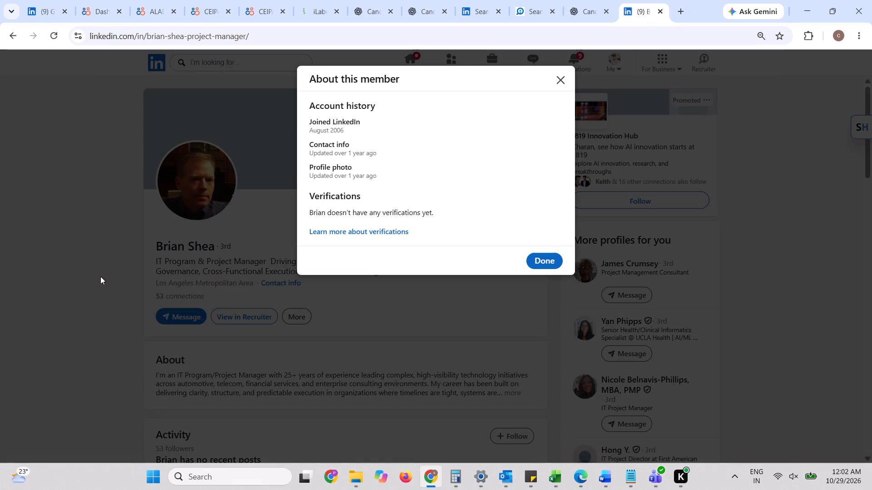
left_click(100, 276)
Review the profile's Experience section, expanding the descriptions of the American Honda and the 2008–2011 Project Manager roles.
scroll(100, 276, "down", 1)
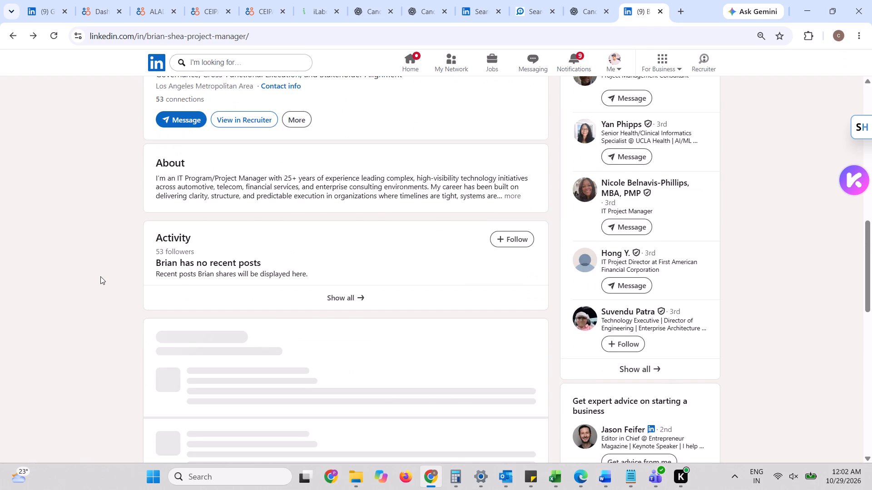
scroll(100, 276, "down", 1)
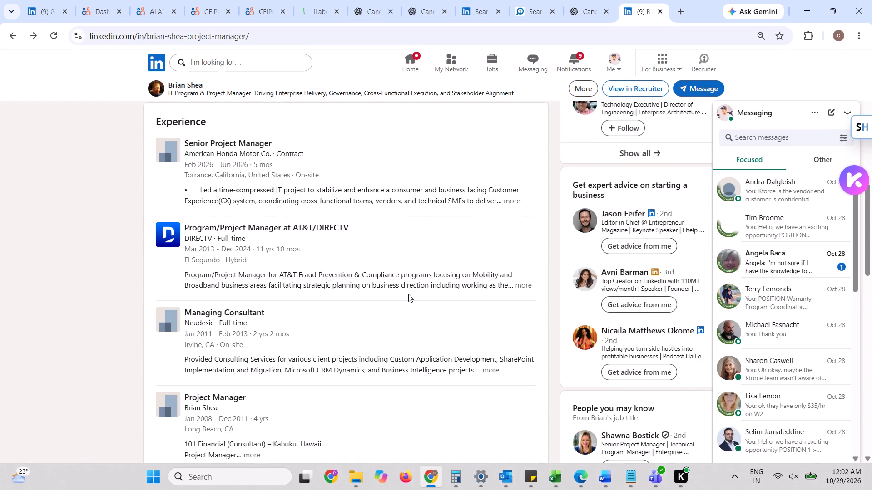
left_click(513, 201)
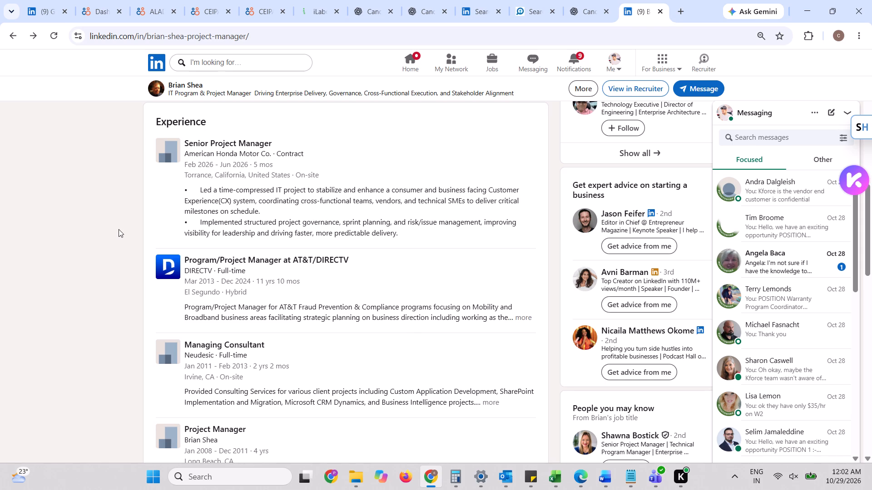
scroll(119, 229, "down", 1)
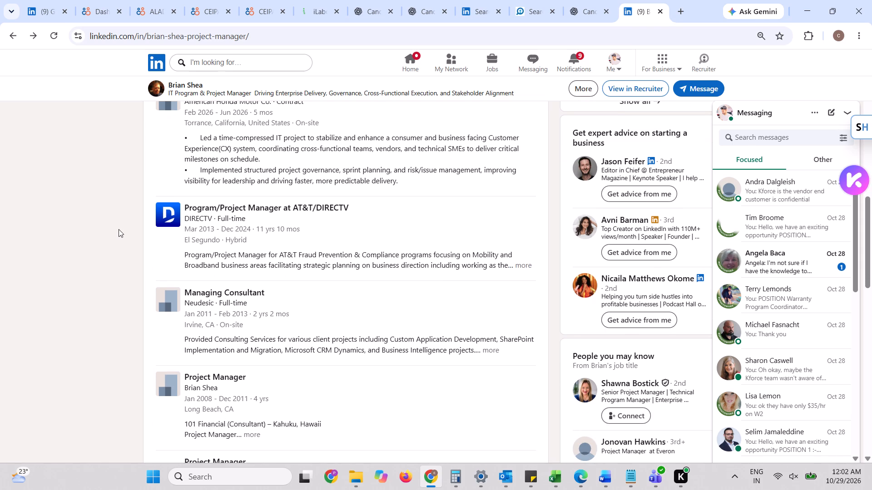
scroll(119, 229, "up", 2)
scroll(119, 229, "down", 3)
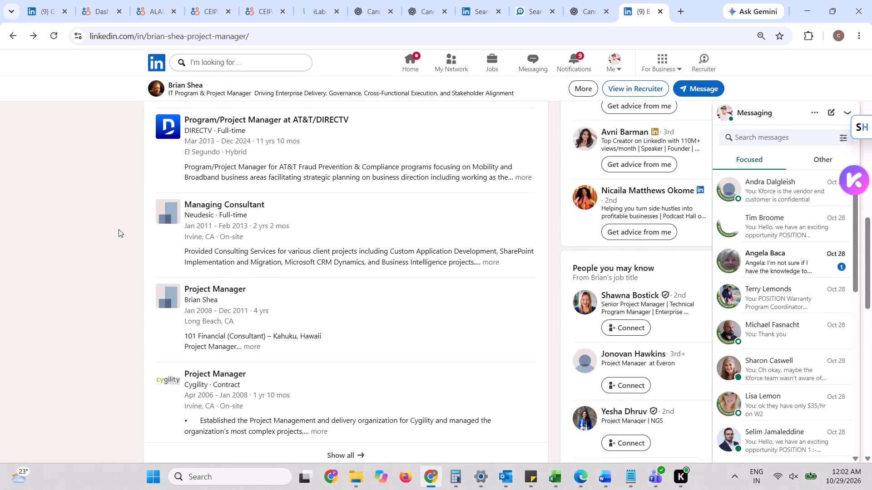
scroll(119, 229, "down", 2)
left_click_drag(355, 364, 313, 367)
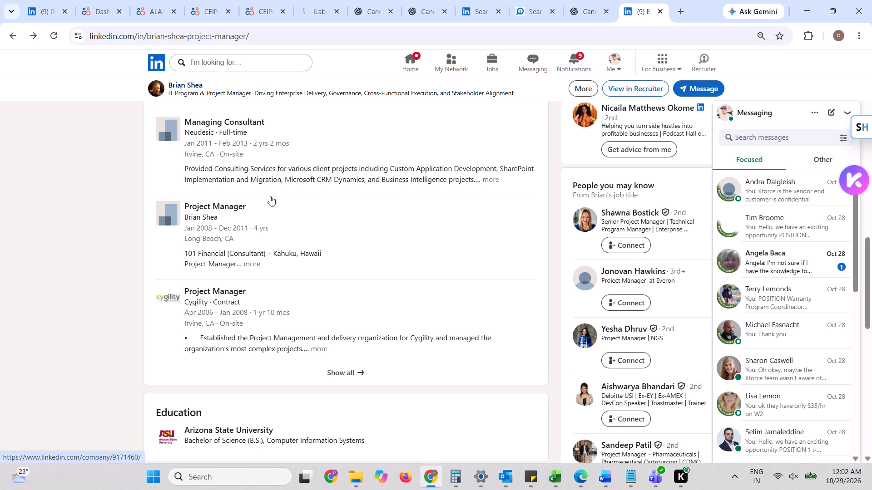
left_click(251, 268)
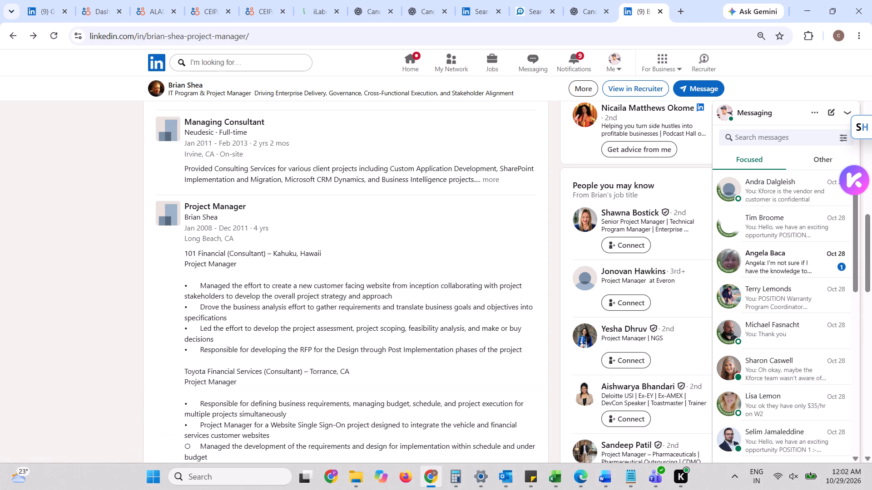
scroll(258, 289, "down", 3)
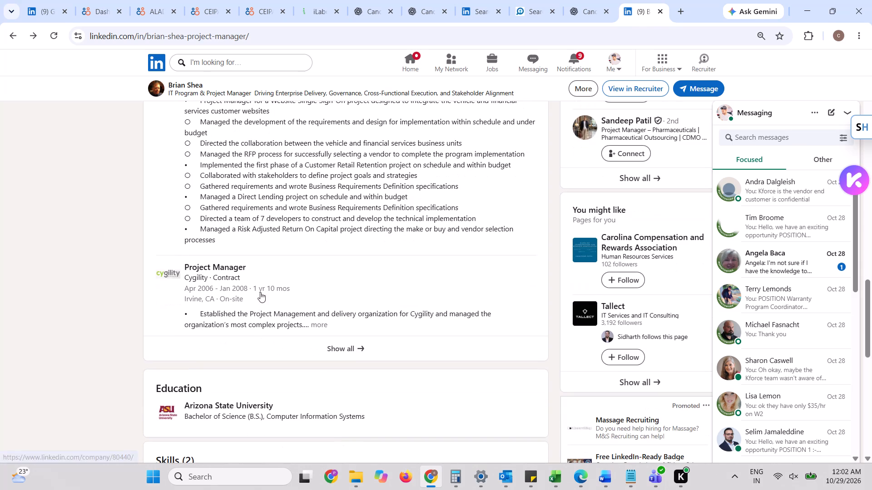
Open the project manager's complete experience list and read through all the role descriptions.
left_click(358, 349)
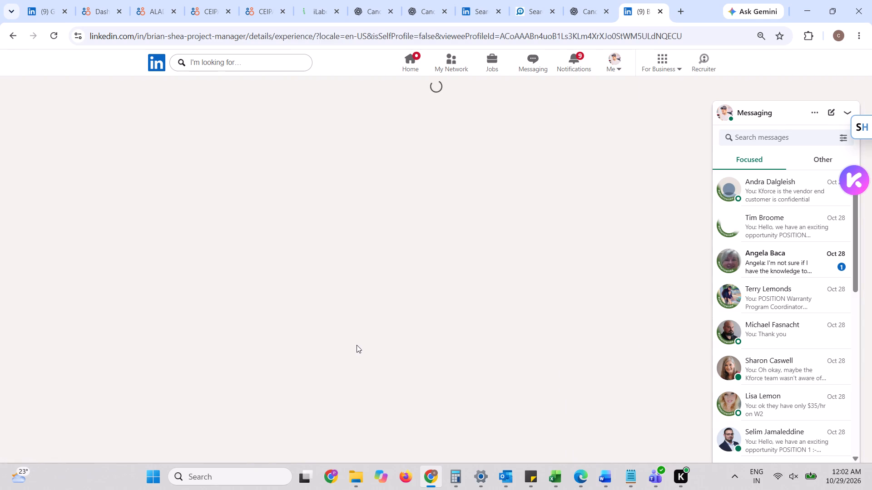
scroll(357, 345, "down", 20)
scroll(357, 345, "down", 4)
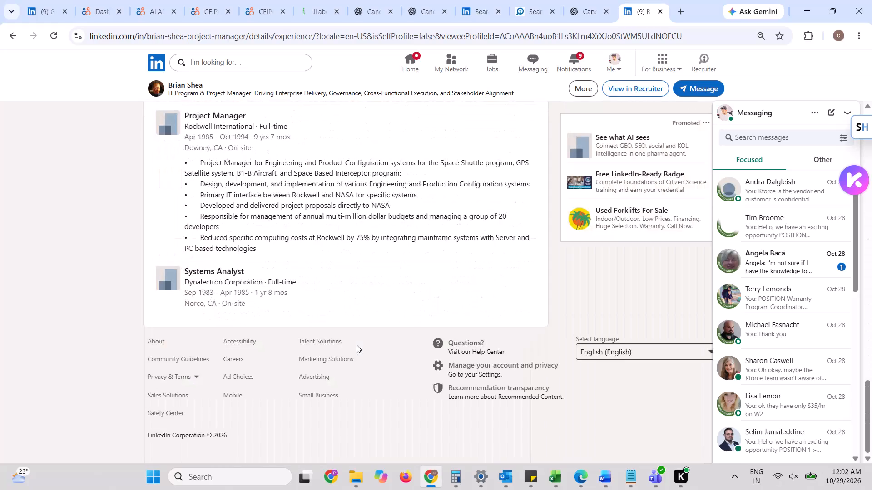
scroll(357, 345, "up", 5)
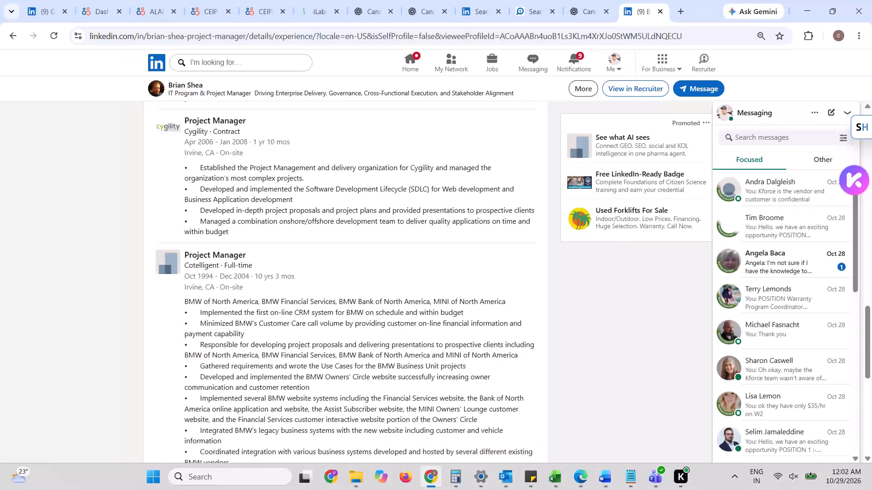
scroll(357, 345, "up", 3)
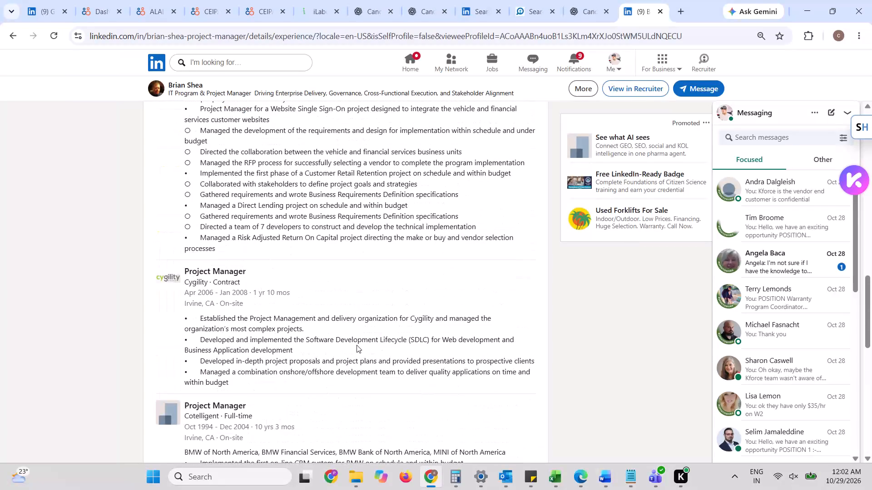
scroll(357, 345, "up", 5)
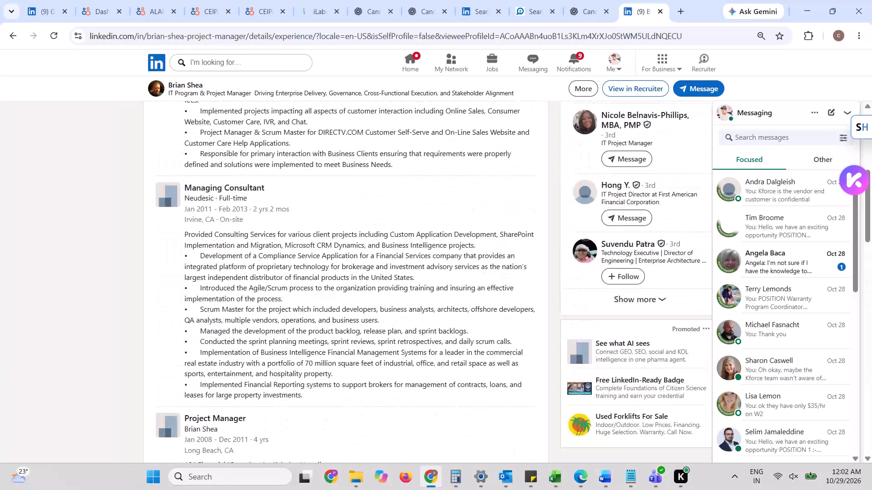
scroll(357, 345, "up", 11)
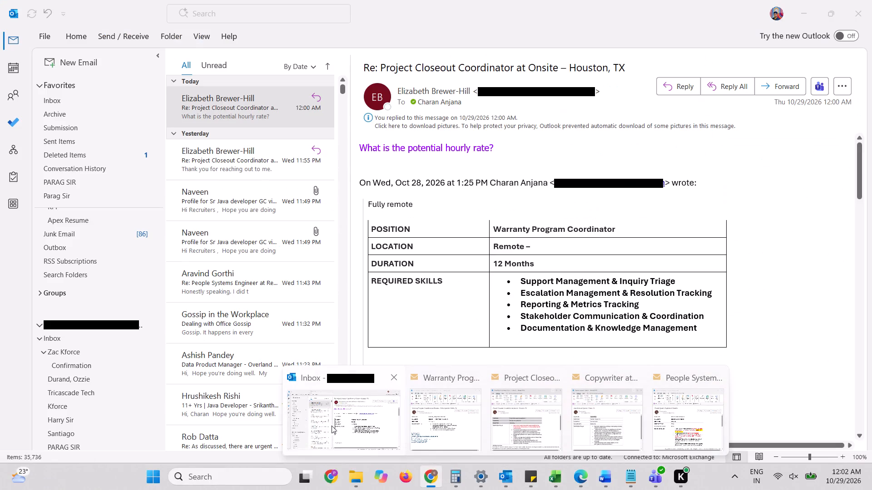
Switch to the Recruiter search for Miami Video Editors and review the results, expanding the first candidate's full experience list.
left_click(519, 0)
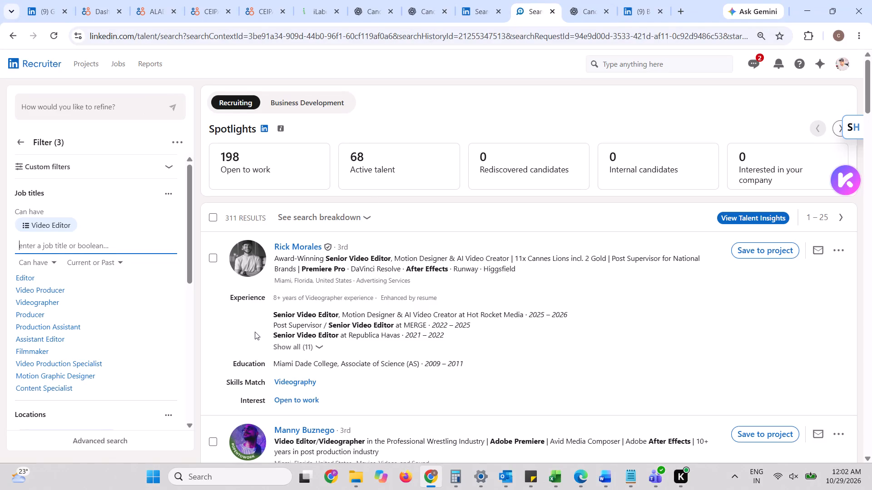
left_click(292, 343)
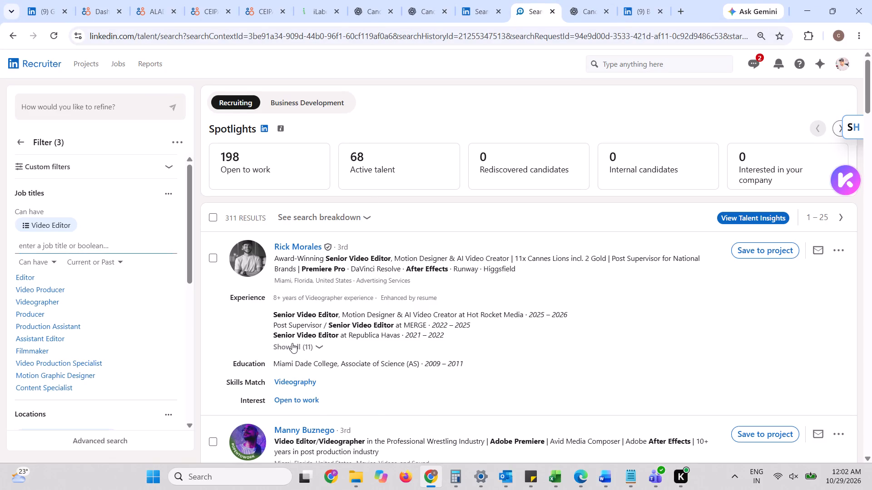
scroll(292, 343, "down", 2)
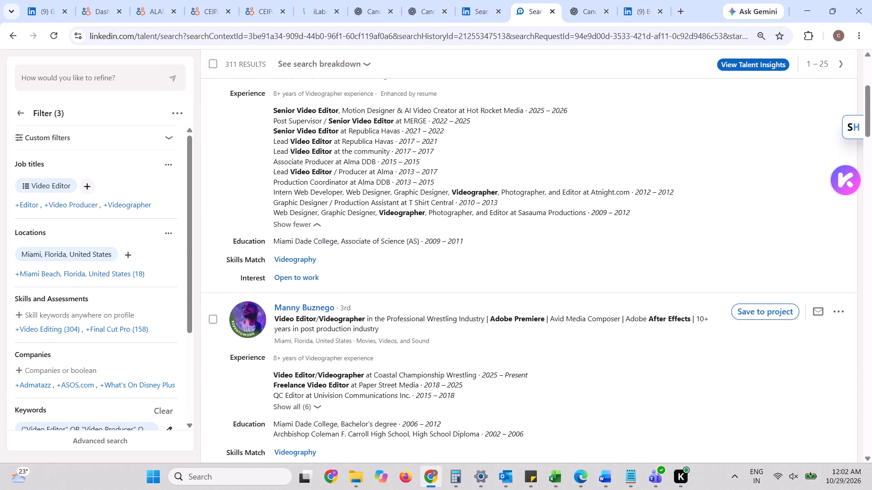
scroll(42, 330, "down", 3)
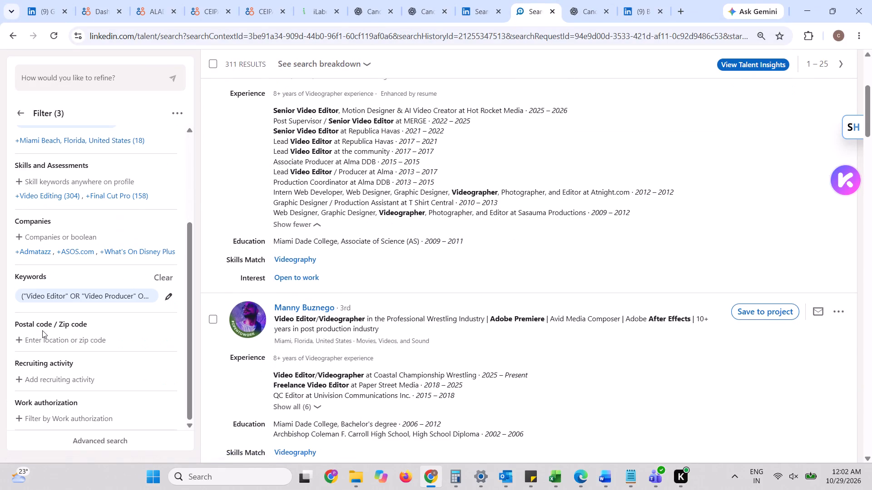
scroll(36, 337, "down", 1)
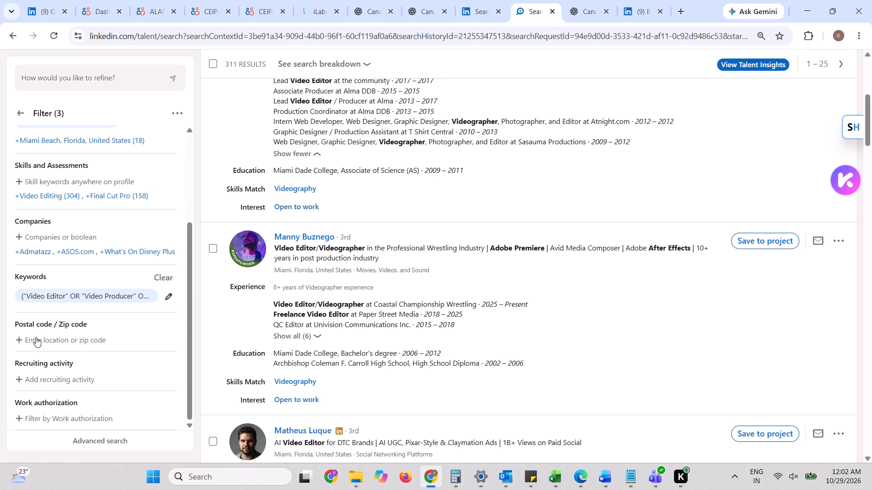
scroll(36, 337, "down", 1)
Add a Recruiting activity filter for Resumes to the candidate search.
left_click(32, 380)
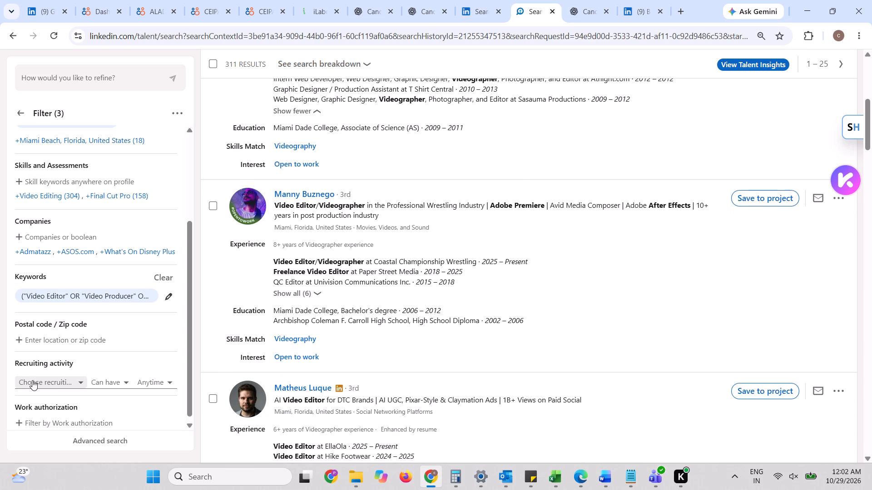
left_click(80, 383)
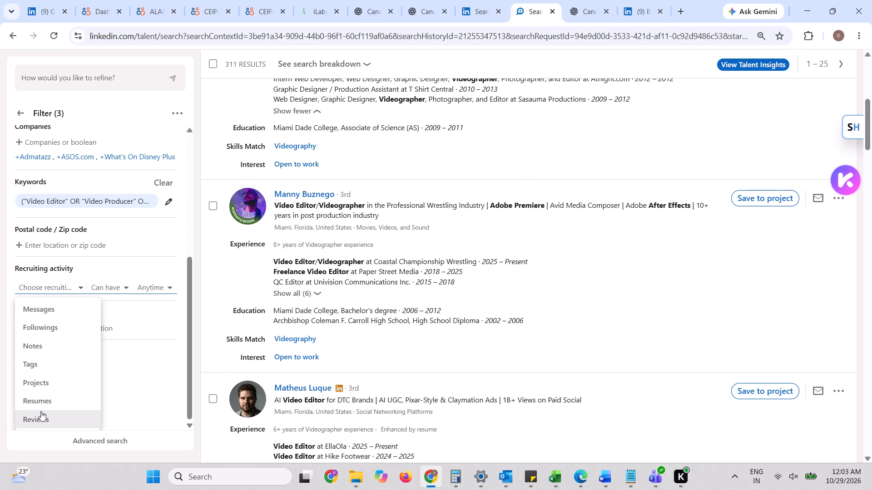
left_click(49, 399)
Open the Keywords Boolean string for editing and read through its terms.
scroll(359, 282, "up", 12)
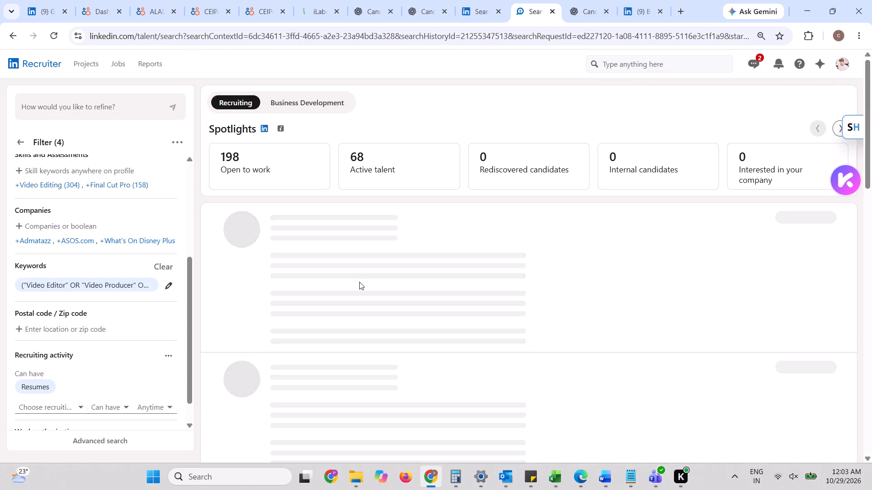
left_click(166, 272)
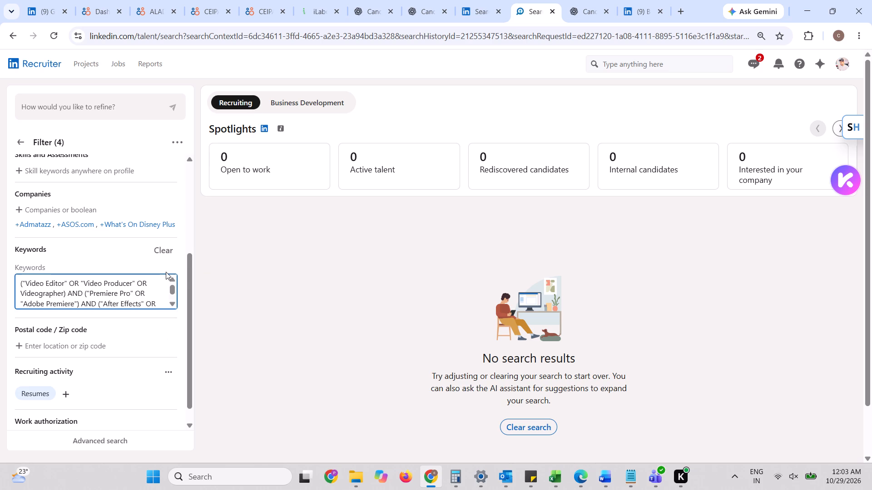
scroll(139, 282, "down", 1)
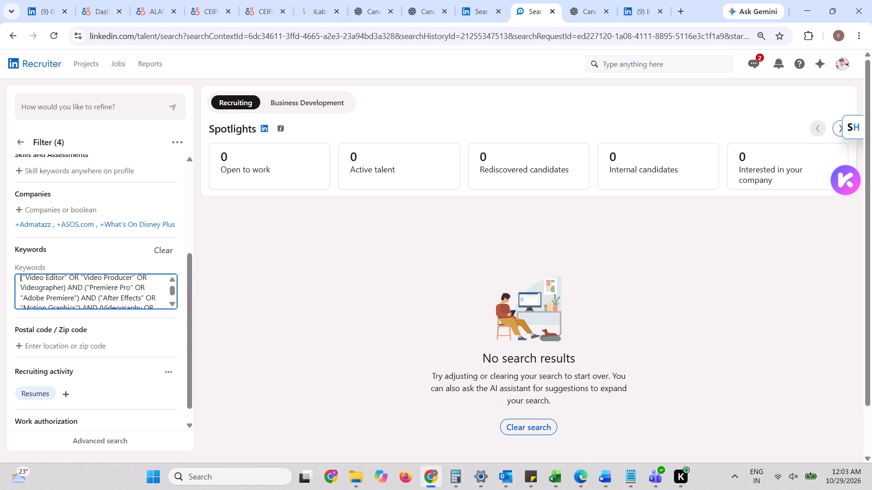
scroll(139, 282, "down", 1)
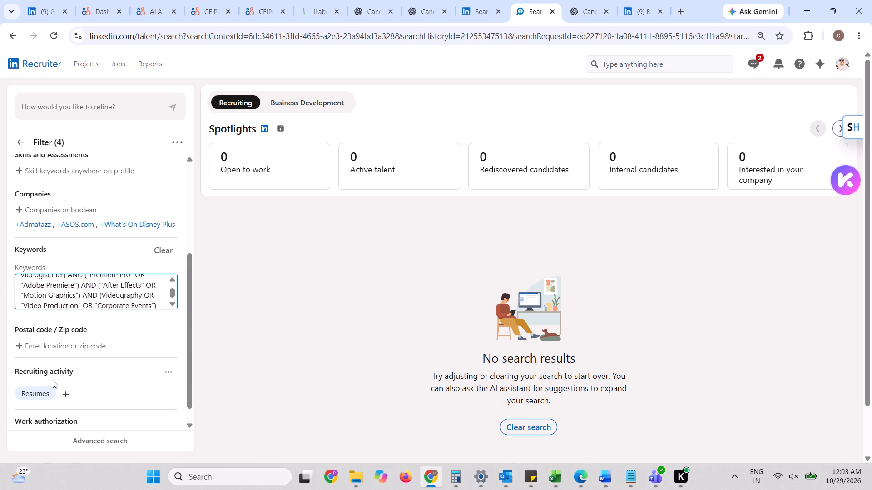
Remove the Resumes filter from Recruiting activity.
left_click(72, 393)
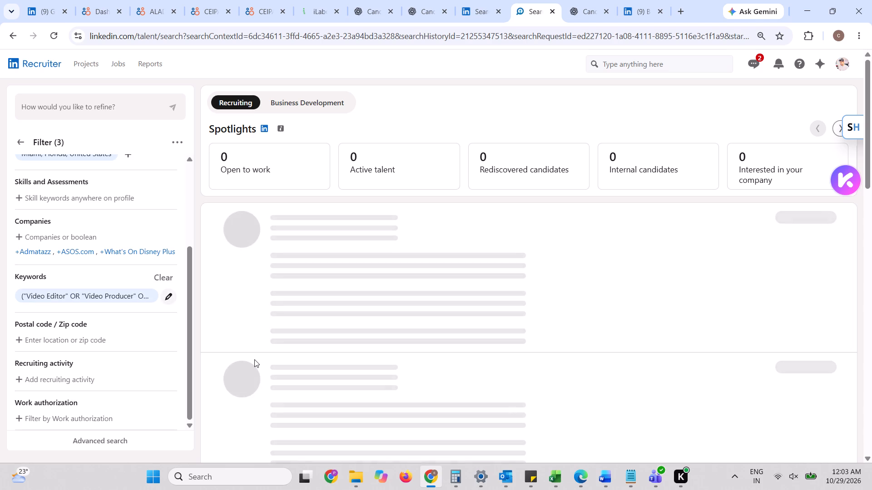
Open the first candidate in the results, the Senior Video Editor at Hot Rocket Media, and review the summary and experience.
scroll(254, 359, "down", 1)
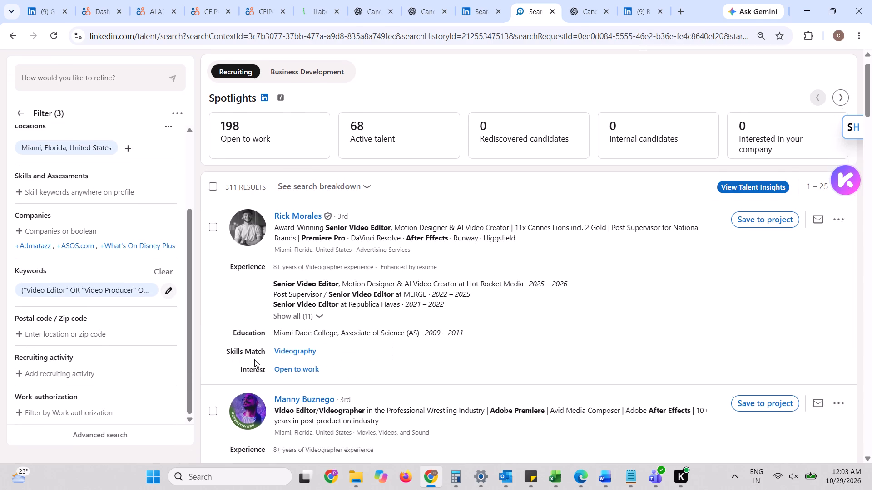
scroll(254, 359, "down", 2)
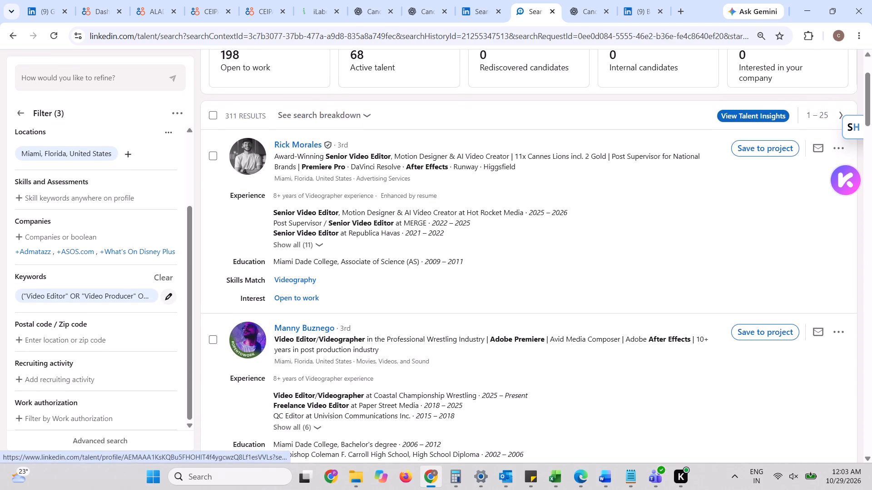
left_click(300, 141)
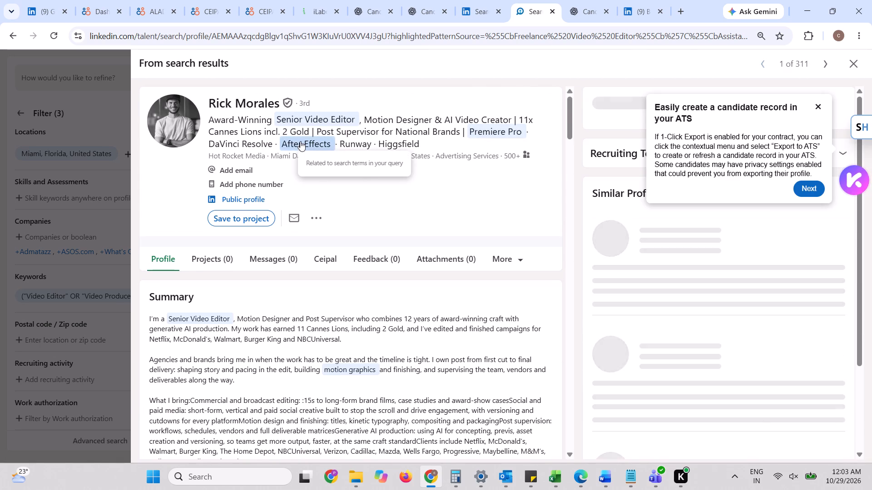
left_click(352, 194)
scroll(389, 204, "down", 3)
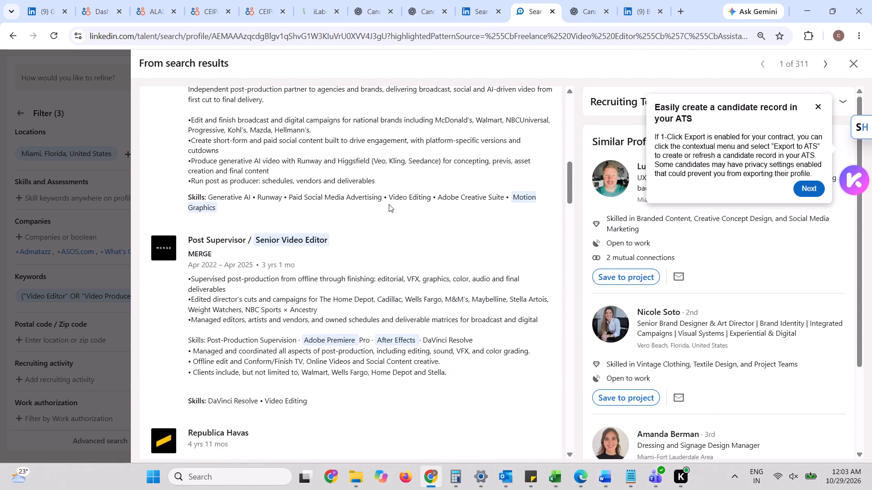
scroll(389, 204, "down", 1)
scroll(389, 204, "up", 7)
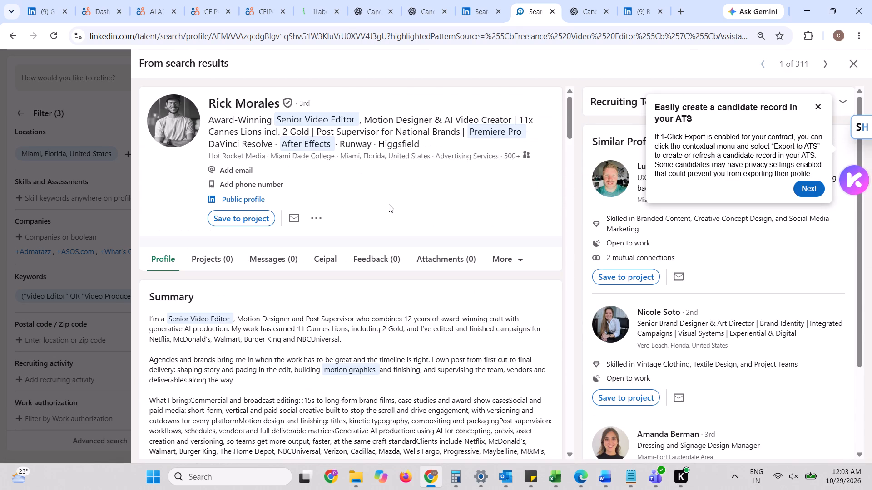
Copy the candidate's public profile link and open it in the existing LinkedIn search tab.
left_click(245, 200)
left_click(272, 230)
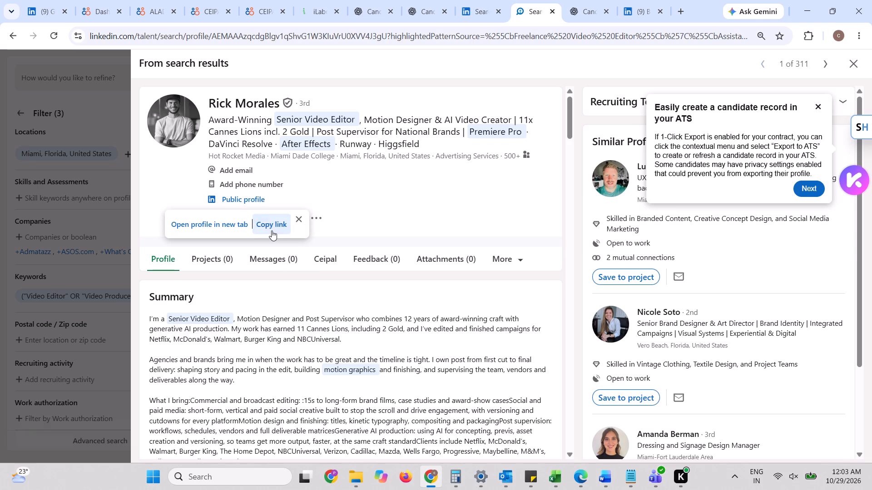
left_click(469, 0)
left_click(369, 40)
key("ctrl+v")
key("Return")
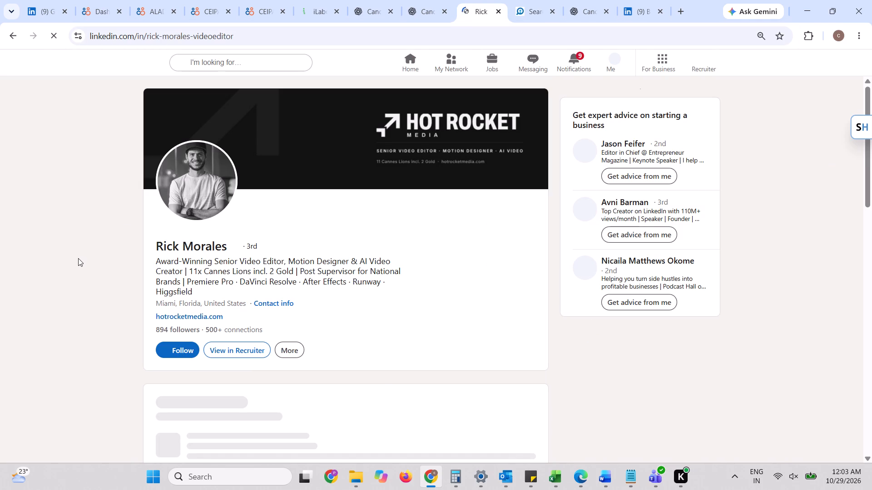
Review the Senior Video Editor's public LinkedIn profile, examining the activity and work experience sections.
left_click(78, 259)
scroll(374, 352, "down", 2)
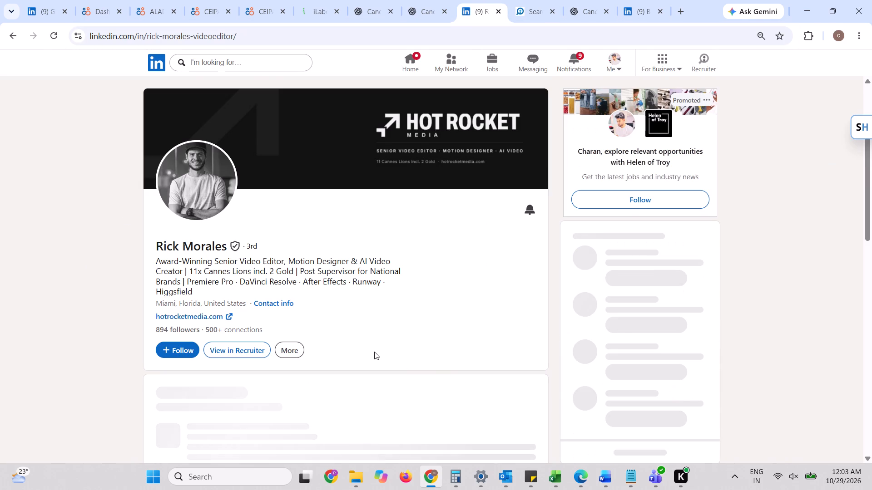
scroll(374, 352, "down", 1)
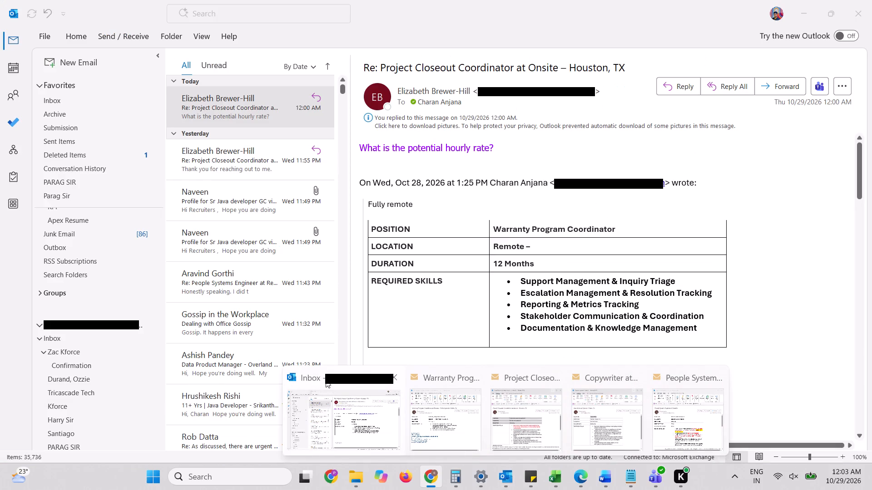
left_click(92, 283)
scroll(92, 283, "down", 2)
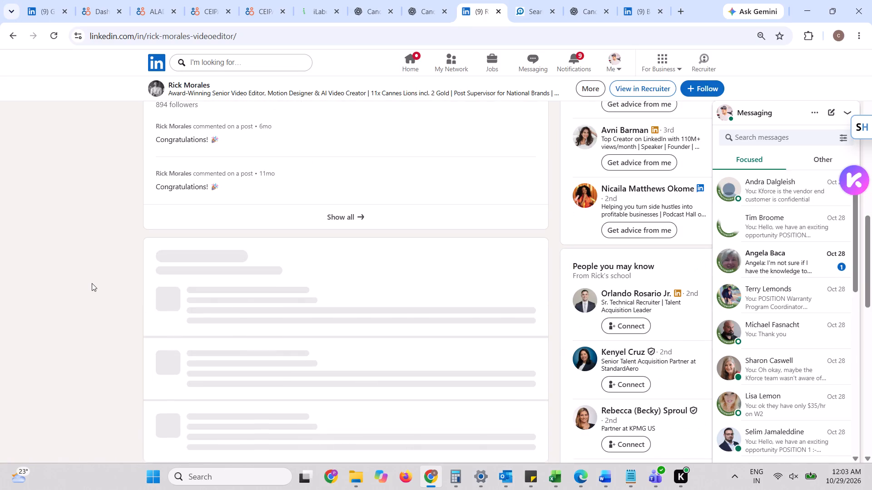
scroll(92, 283, "down", 1)
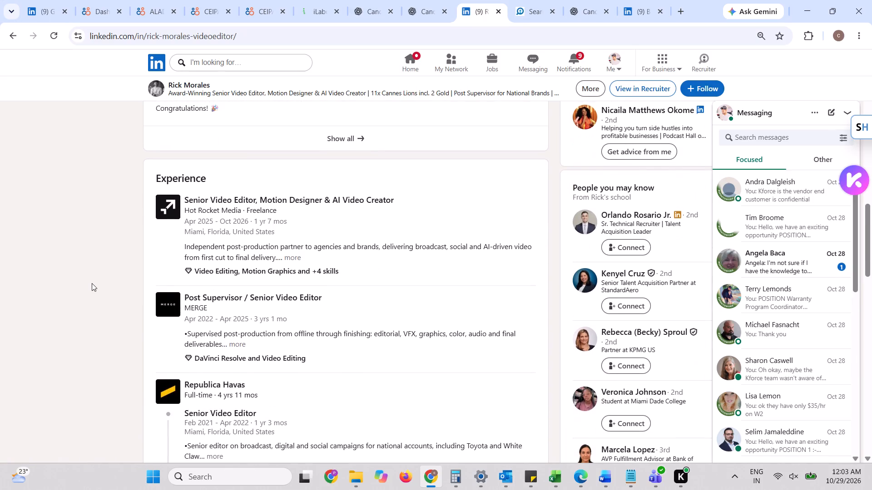
scroll(92, 283, "down", 1)
scroll(92, 283, "up", 11)
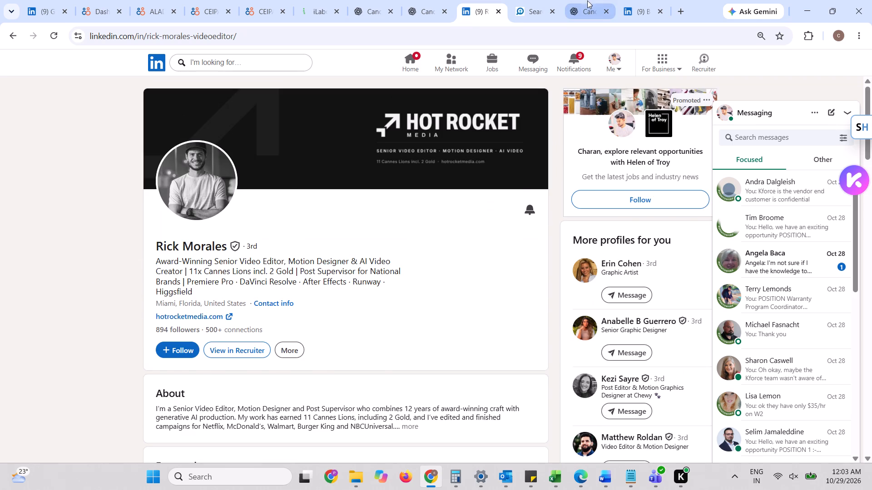
left_click(518, 0)
left_click(478, 0)
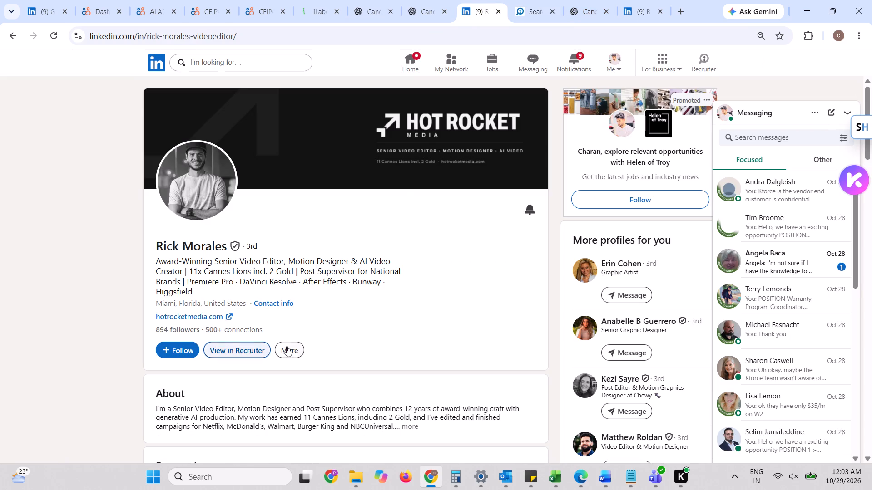
Send the candidate a connection invitation with the note copied from Sticky Notes for the Video Editor, Hybrid - Miami, FL, 6 Months opportunity.
left_click(287, 346)
left_click(320, 251)
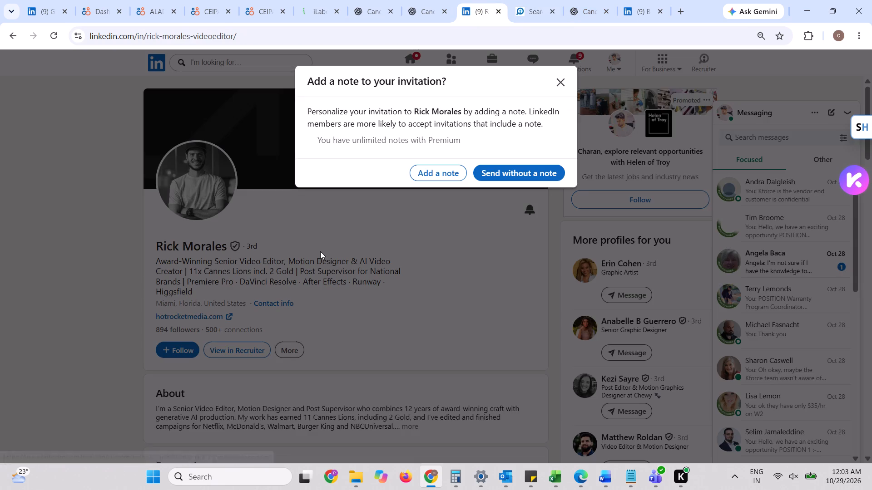
left_click(426, 176)
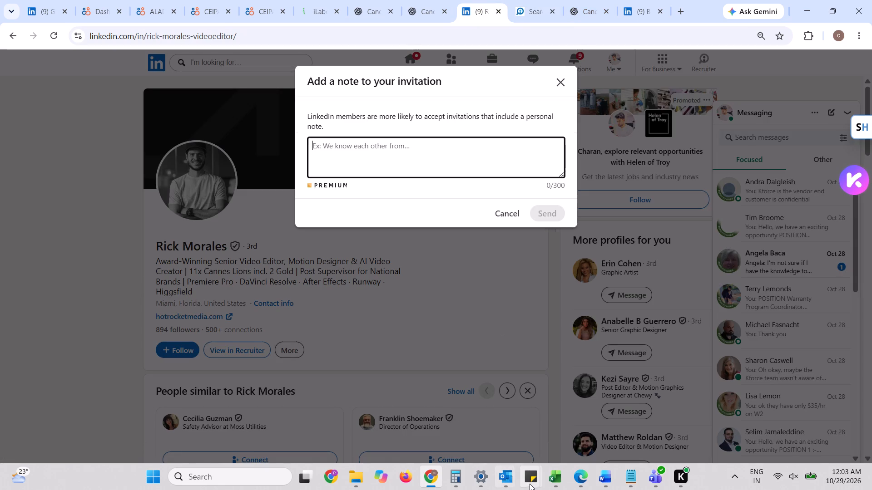
left_click(609, 409)
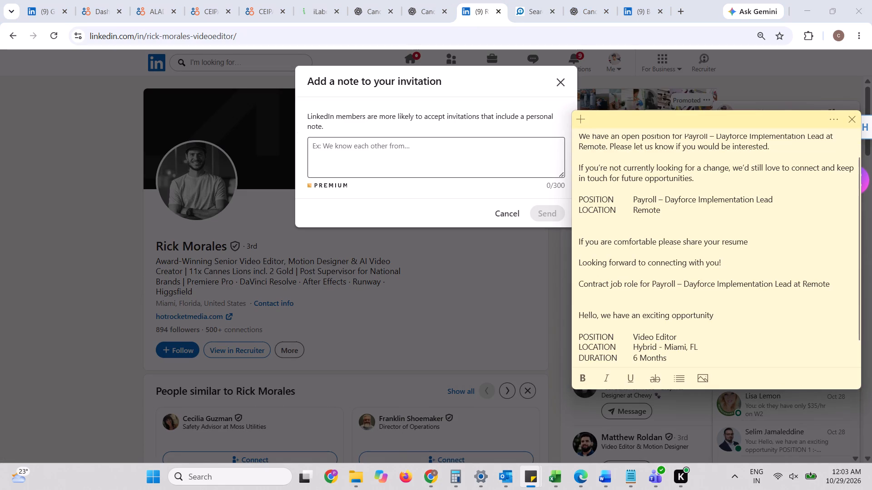
left_click_drag(580, 311, 860, 372)
key("ctrl+c")
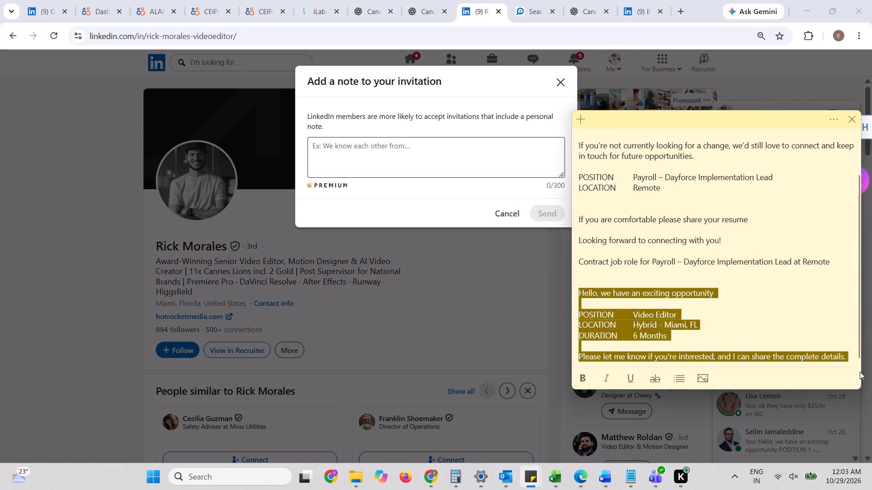
left_click(429, 167)
key("ctrl+v")
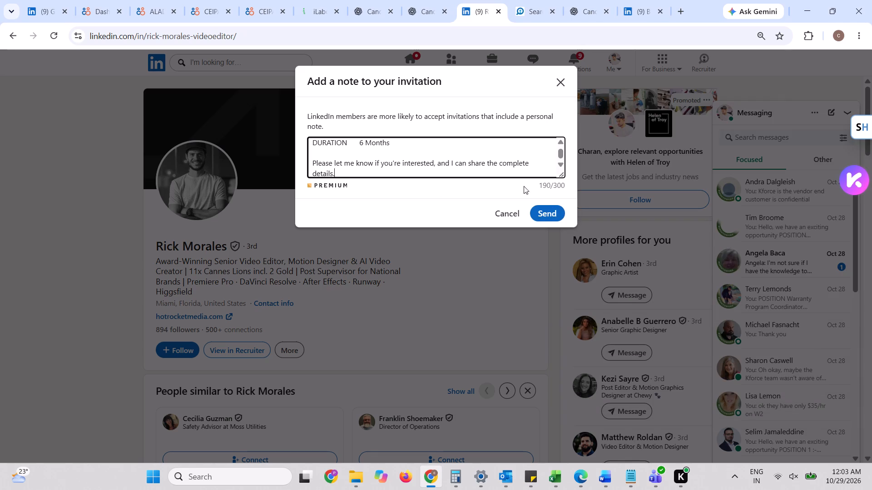
left_click(557, 216)
Check the candidate's contact info and browse the projects on the portfolio site hotrocketmedia.com in a new tab.
scroll(454, 251, "down", 5)
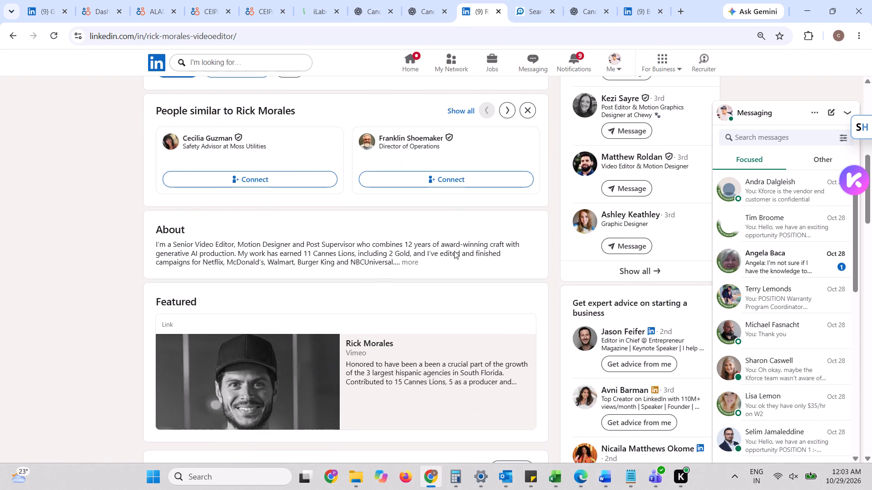
scroll(454, 251, "down", 3)
scroll(454, 251, "up", 2)
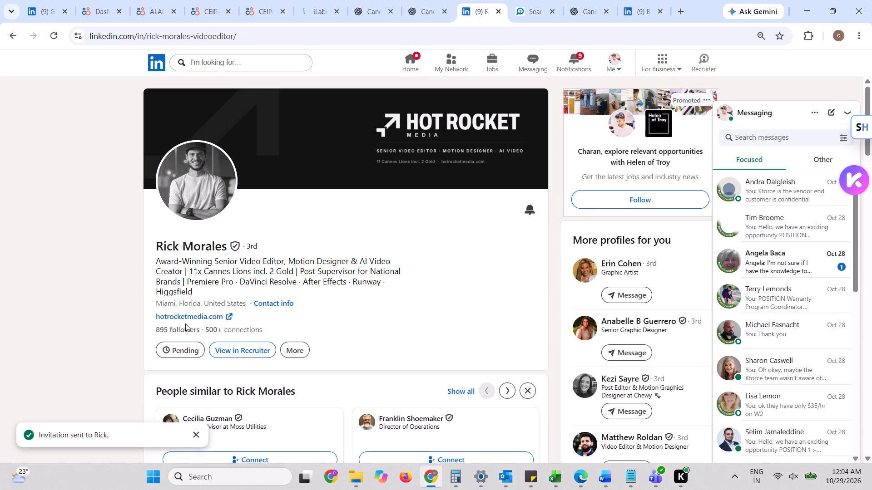
right_click(199, 317)
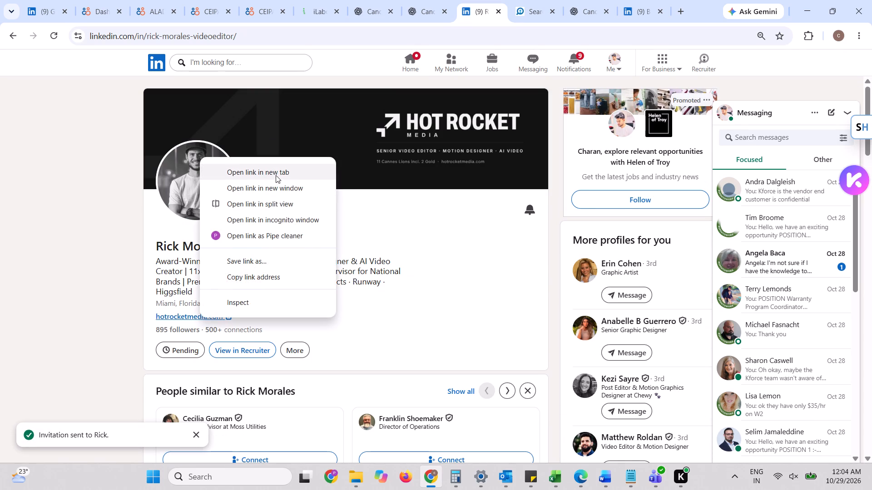
left_click(276, 175)
left_click(273, 303)
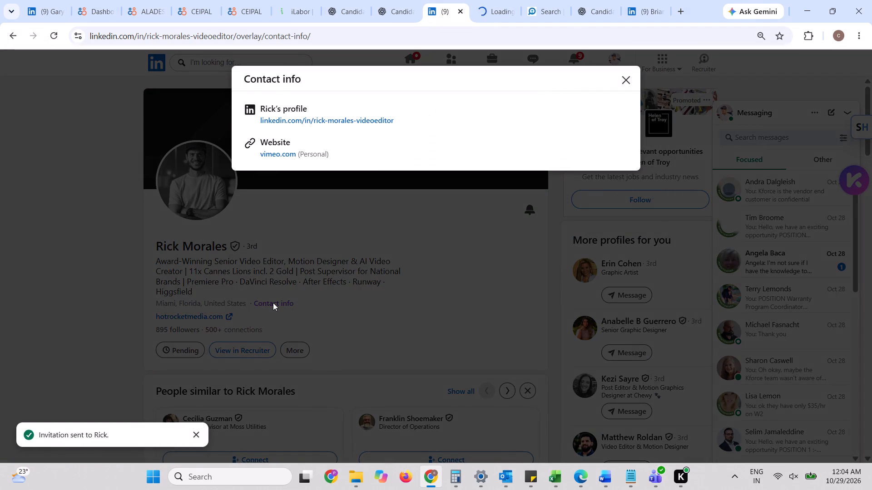
left_click(472, 0)
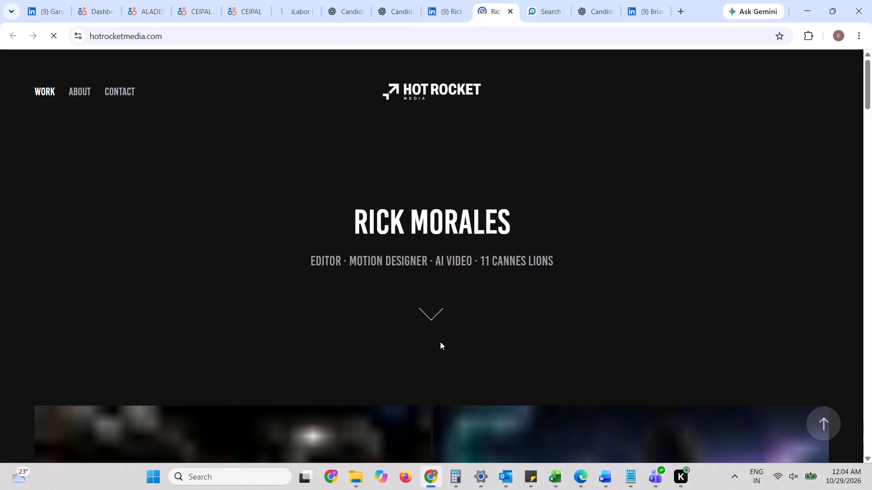
scroll(440, 342, "down", 8)
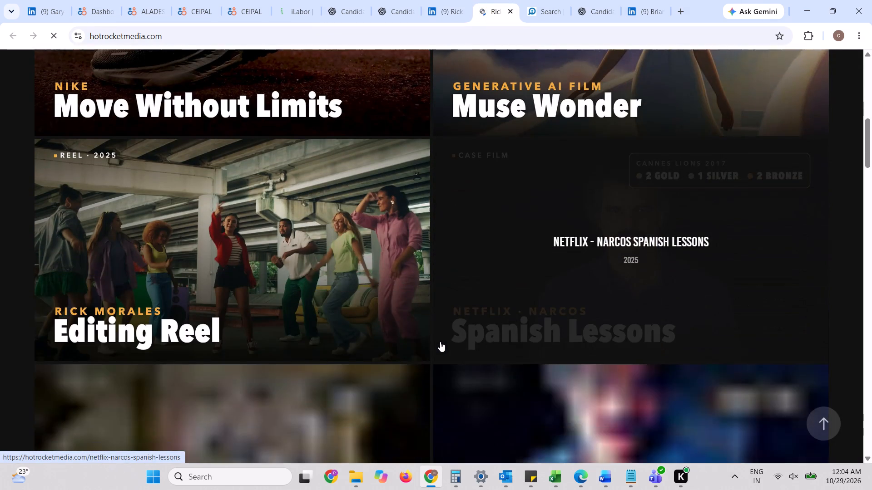
scroll(440, 342, "down", 5)
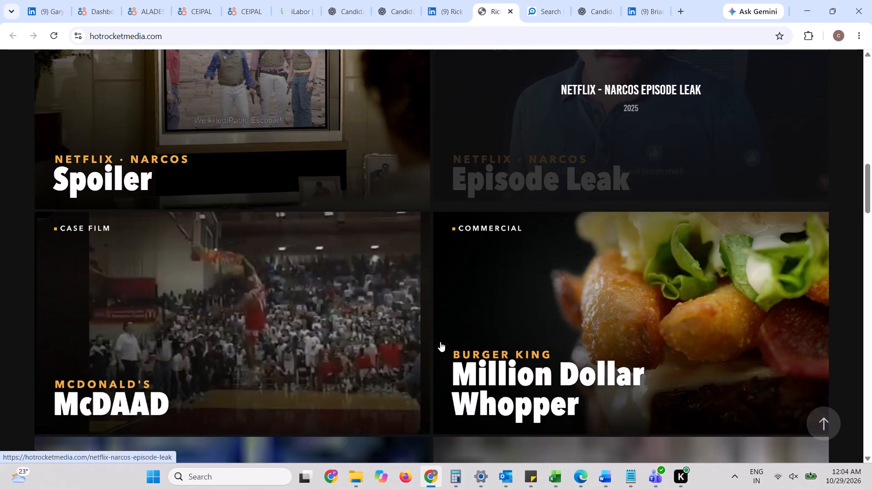
scroll(440, 342, "down", 20)
scroll(440, 342, "down", 7)
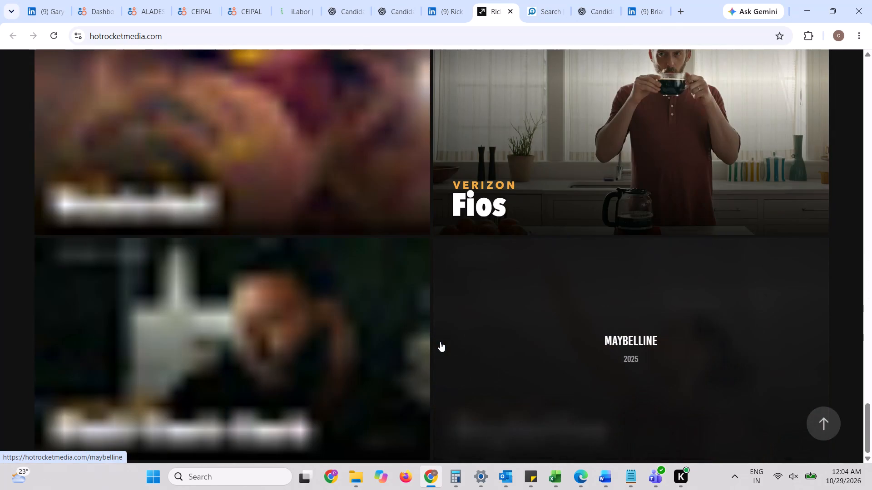
scroll(440, 342, "up", 3)
left_click(465, 2)
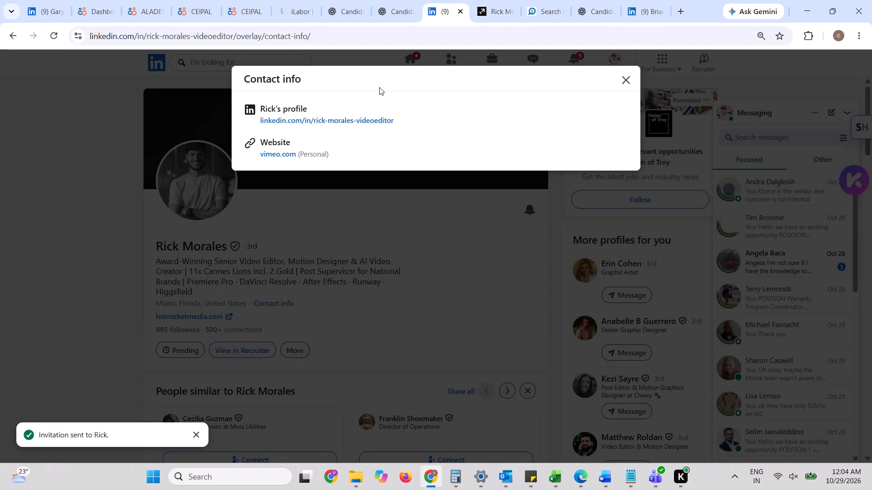
left_click(114, 137)
Copy the candidate's LinkedIn profile address and open it in Microsoft Edge, in the tab showing the resume PDF.
left_click(288, 37)
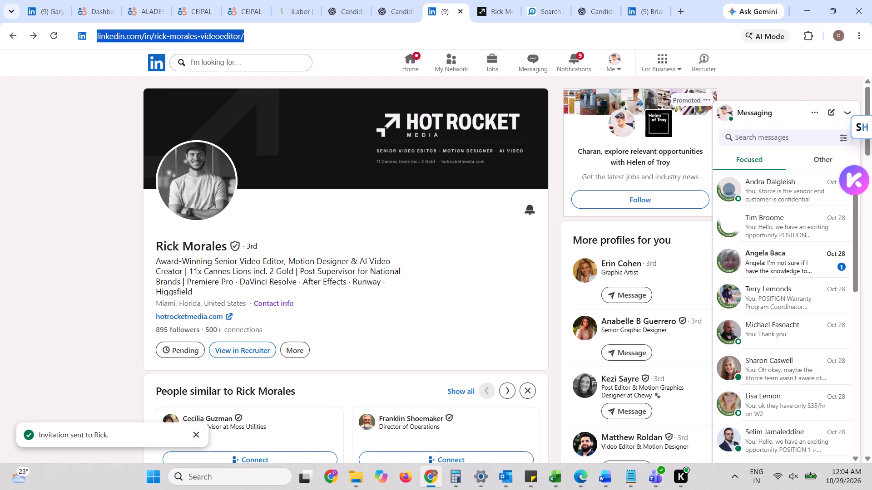
key("ctrl+c")
left_click(580, 484)
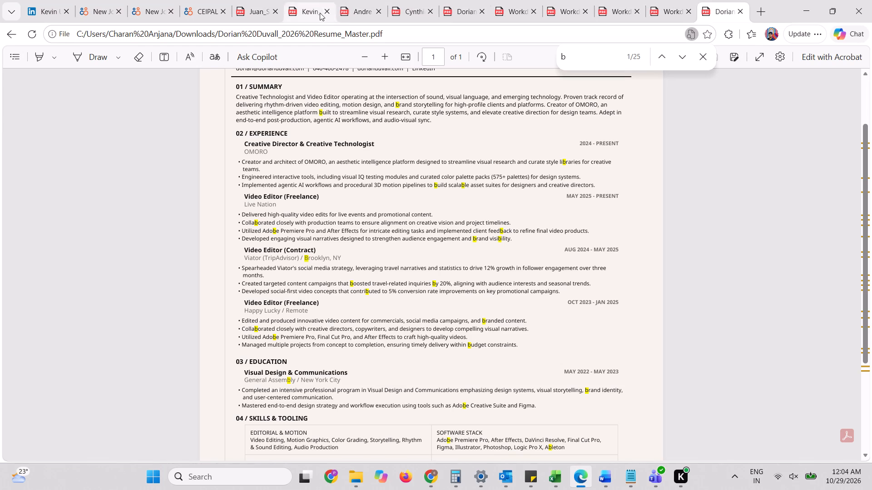
left_click(327, 37)
key("ctrl+v")
key("Return")
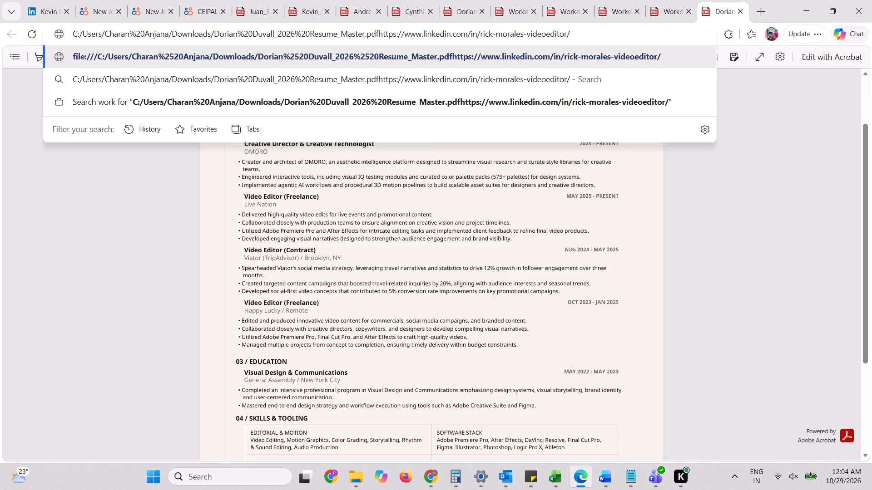
key("ctrl+a")
key("ctrl+v")
left_click(55, 213)
left_click(277, 42)
key("ctrl+a")
key("BackSpace")
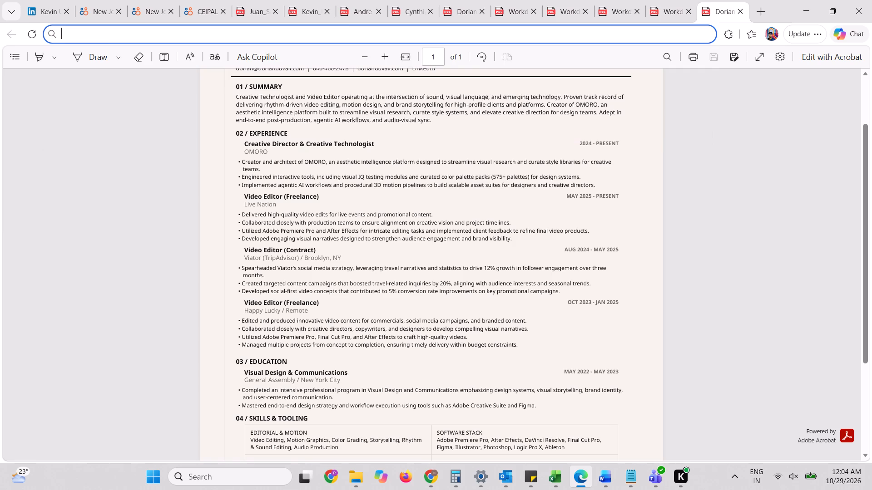
key("ctrl+v")
key("Return")
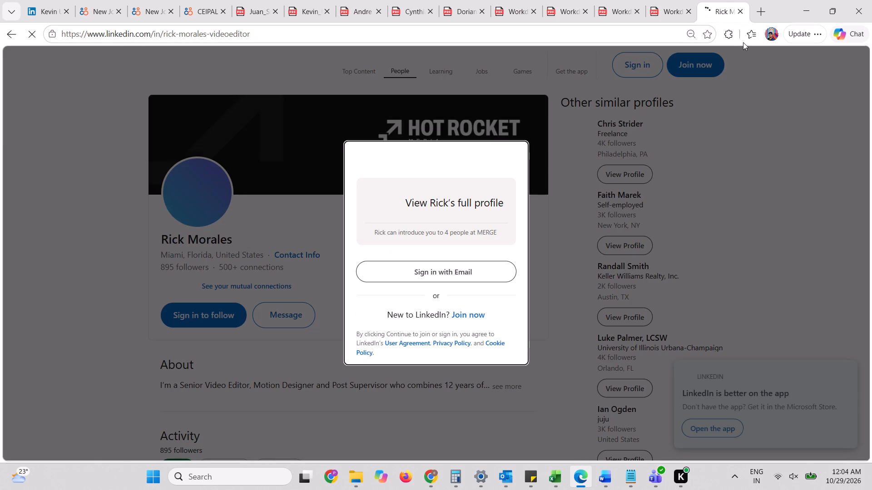
Look up the candidate's contact details with the ContactOut Email Finder extension and reveal the phone number.
left_click(733, 37)
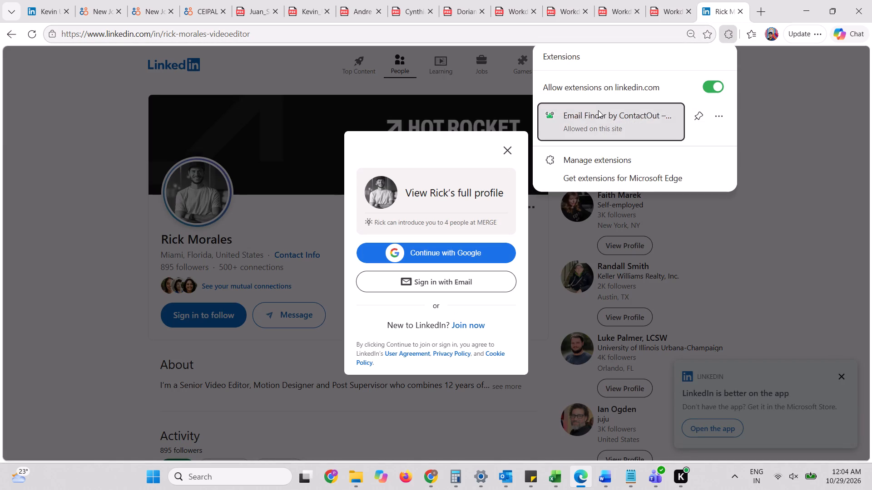
left_click(598, 112)
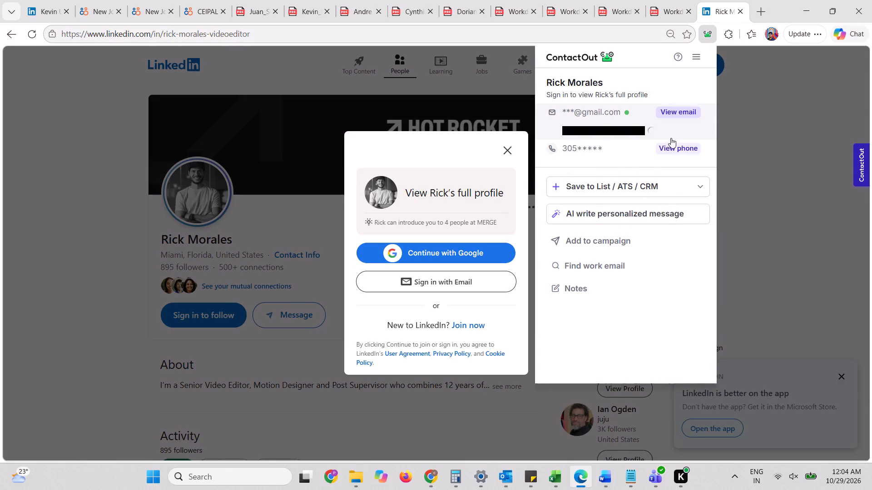
left_click(677, 146)
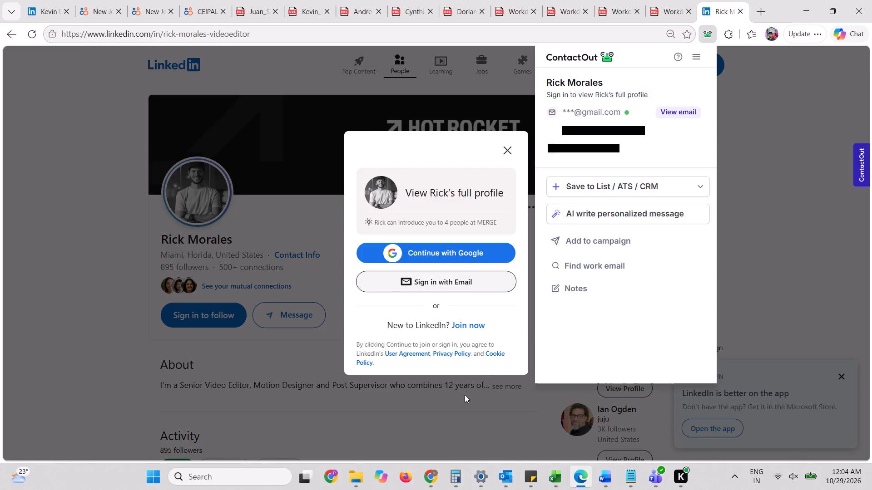
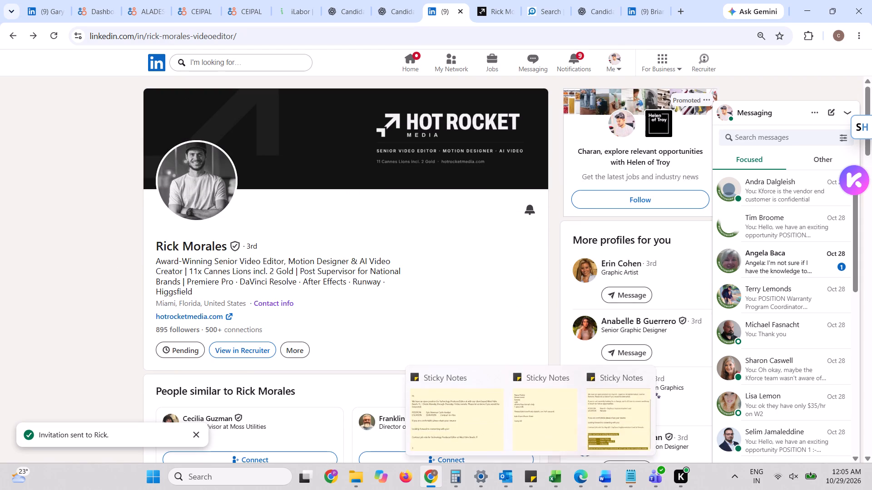
Return from the candidate's public LinkedIn profile to the Recruiter search results and move on to the next candidate's profile.
scroll(126, 266, "down", 4)
scroll(126, 266, "up", 1)
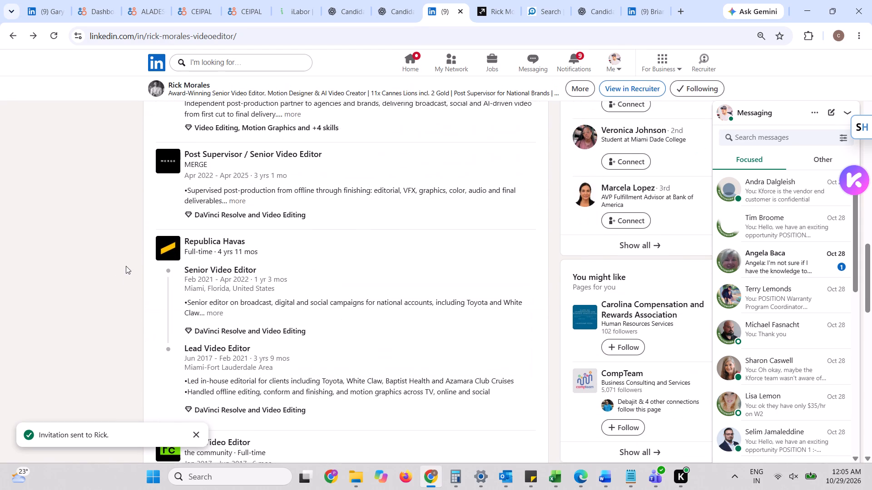
scroll(126, 266, "up", 2)
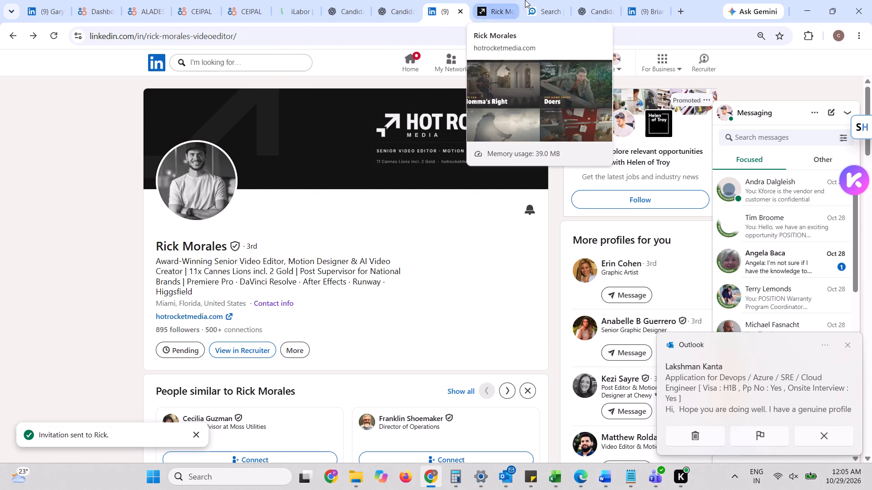
left_click(544, 0)
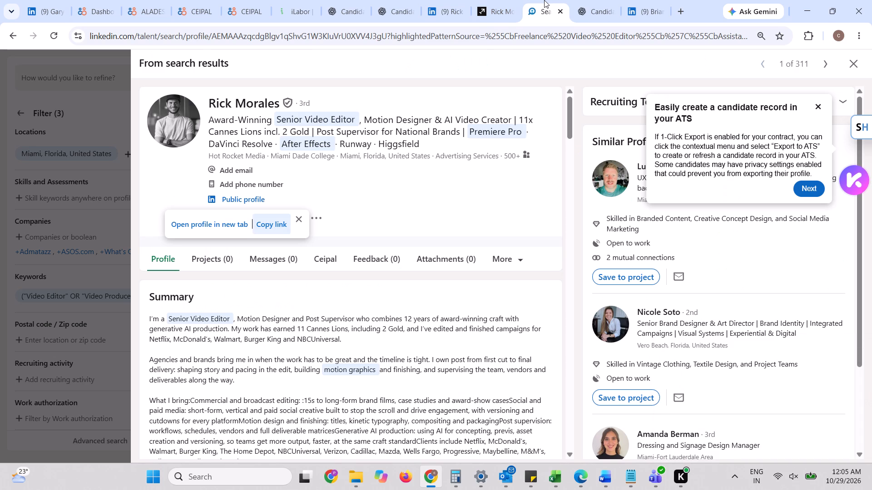
left_click(820, 63)
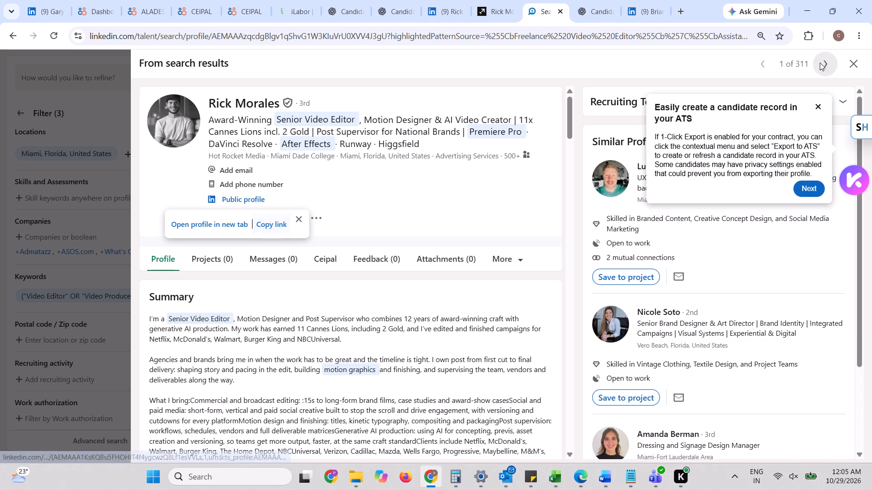